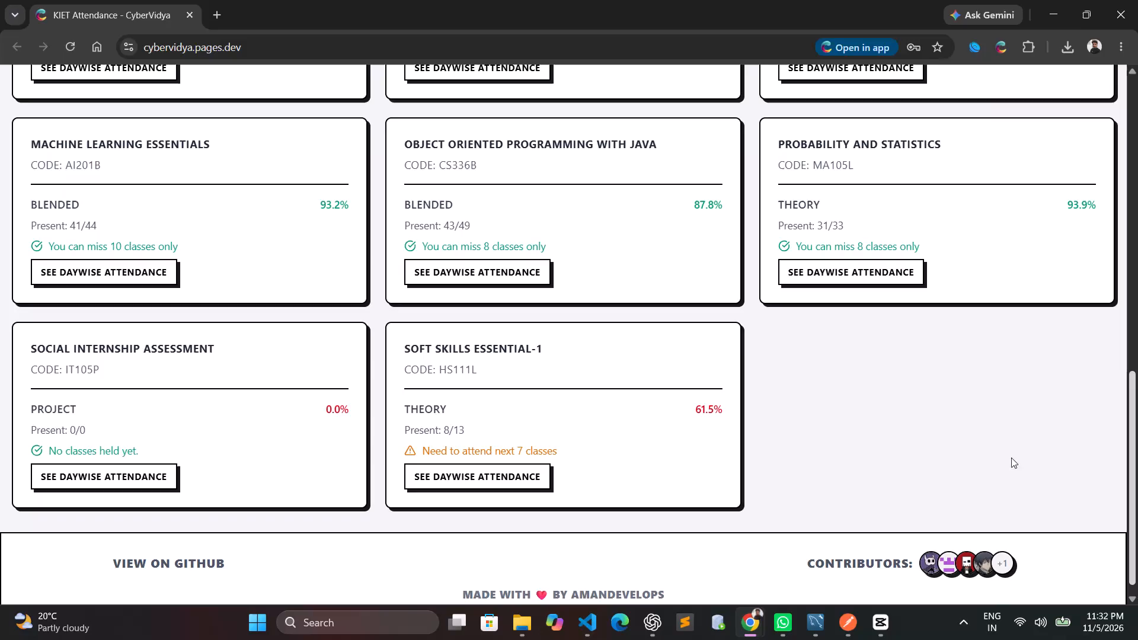
# Close the browser window showing the attendance page to get back to the CapCut project and the Downloads folder.
pyautogui.click(1137, 0)
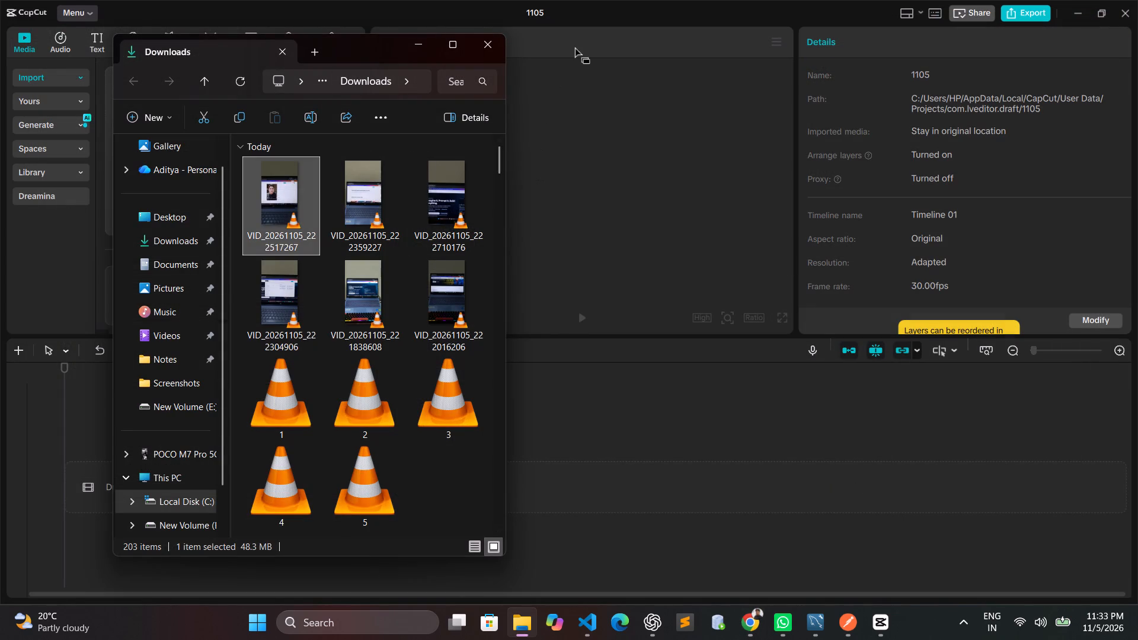
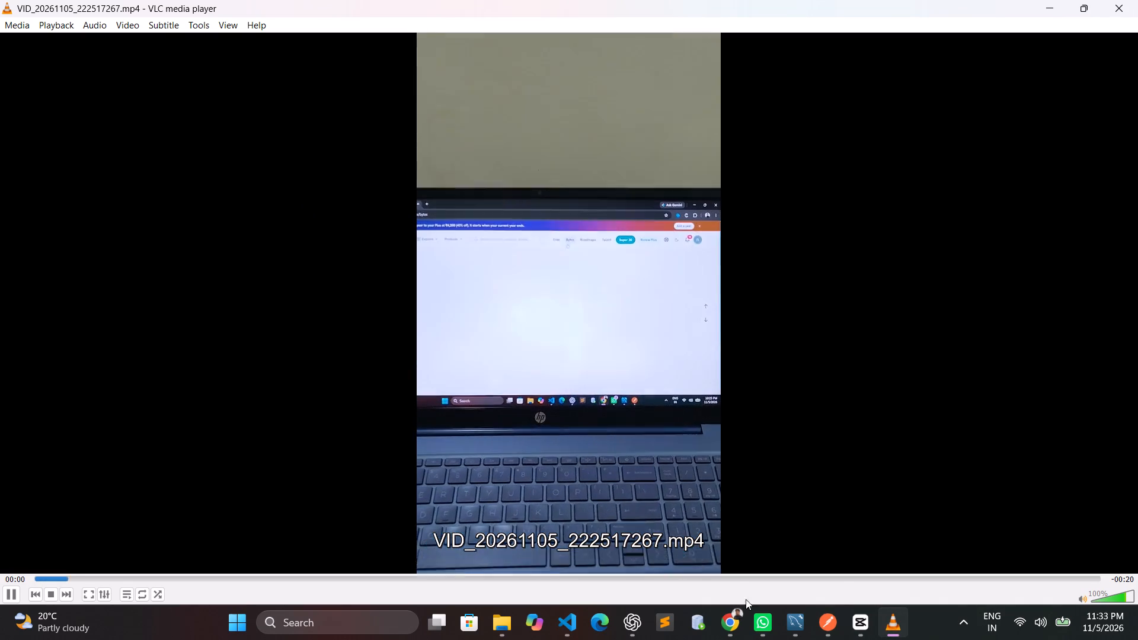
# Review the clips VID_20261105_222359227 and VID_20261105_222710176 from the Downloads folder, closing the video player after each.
pyautogui.click(1137, 0)
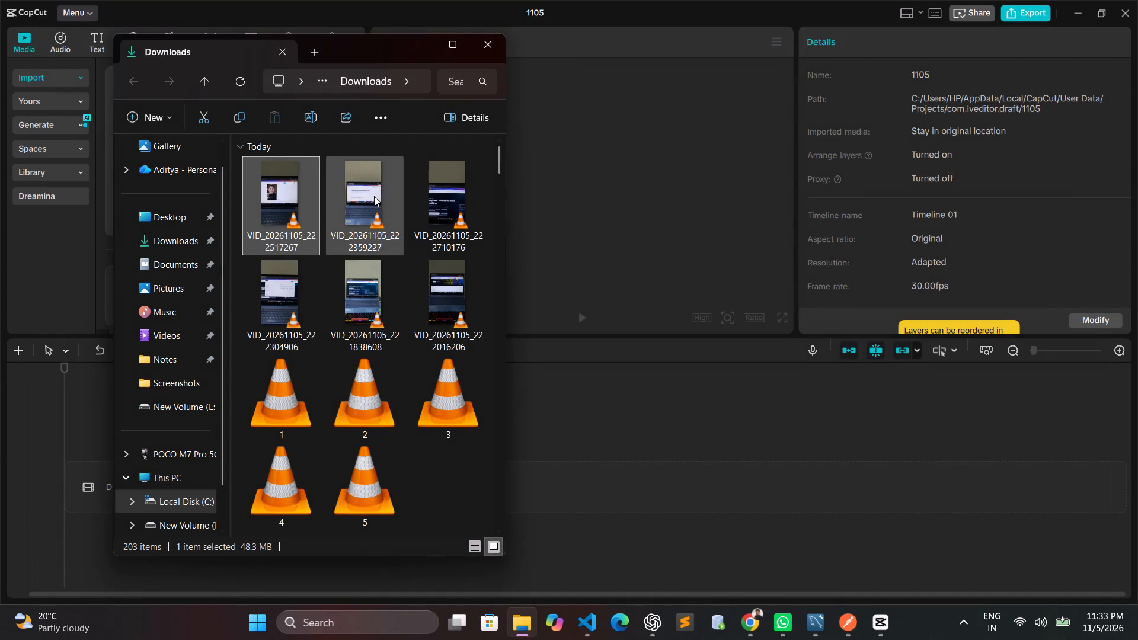
pyautogui.doubleClick(374, 196)
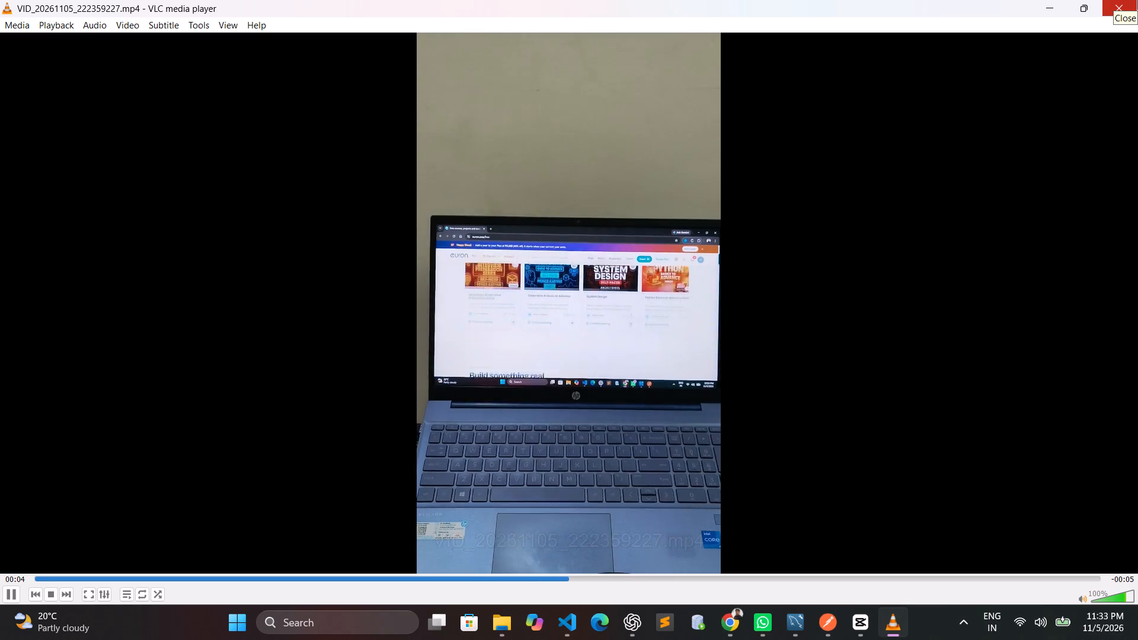
pyautogui.click(1137, 0)
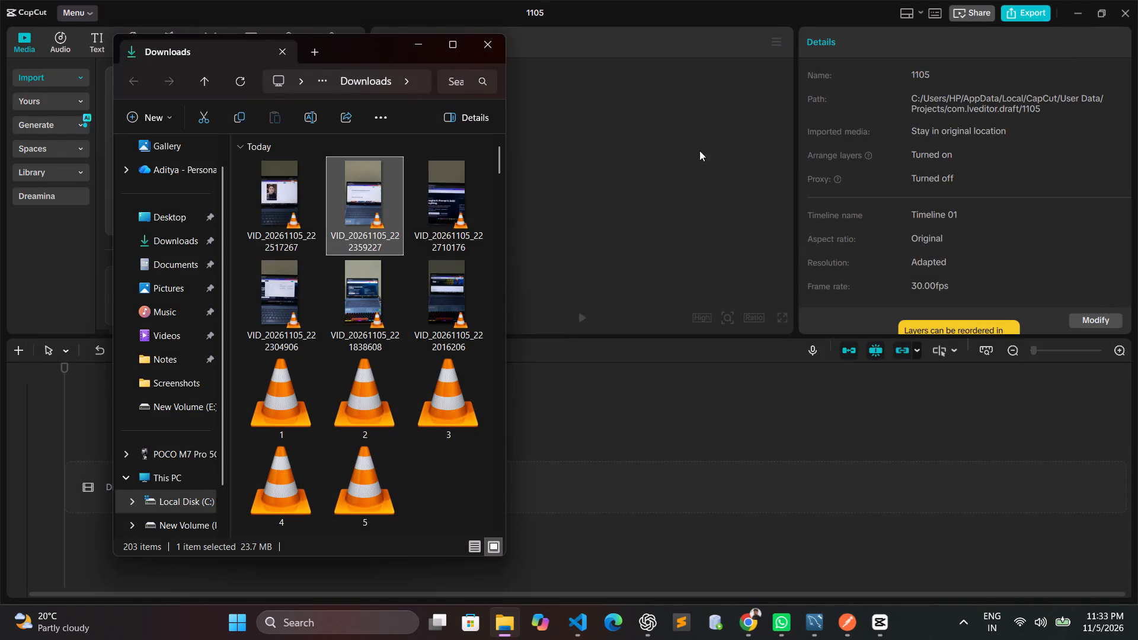
pyautogui.tripleClick(437, 187)
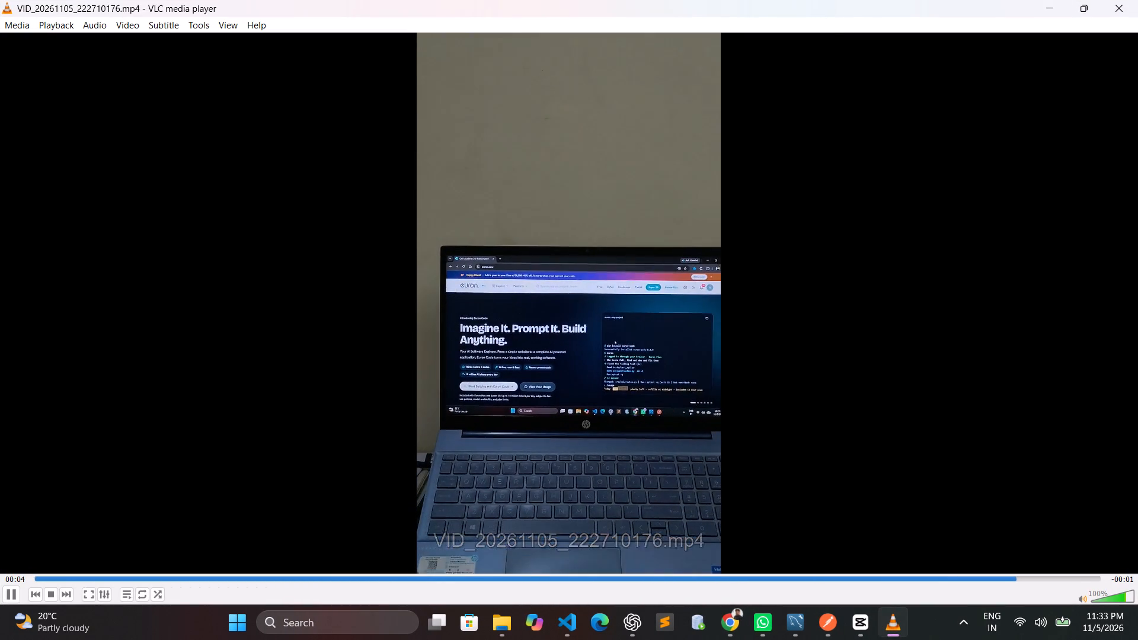
pyautogui.click(1137, 0)
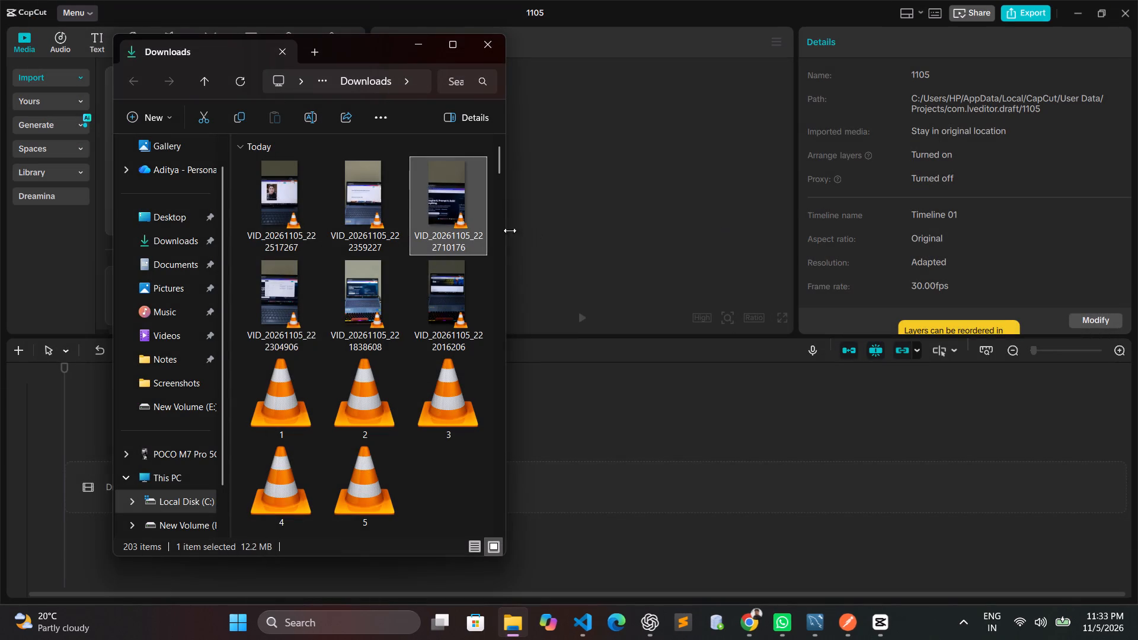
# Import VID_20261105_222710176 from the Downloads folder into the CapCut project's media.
pyautogui.moveTo(333, 43); pyautogui.dragTo(1070, 103)
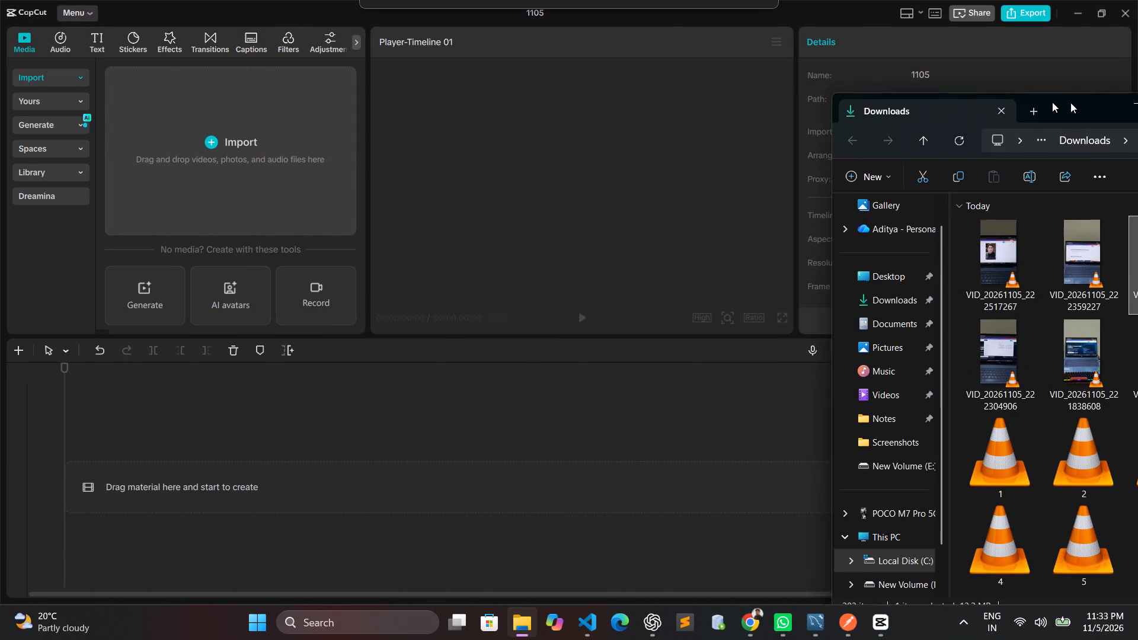
pyautogui.moveTo(1070, 103); pyautogui.dragTo(915, 58)
pyautogui.moveTo(1026, 207); pyautogui.dragTo(247, 184)
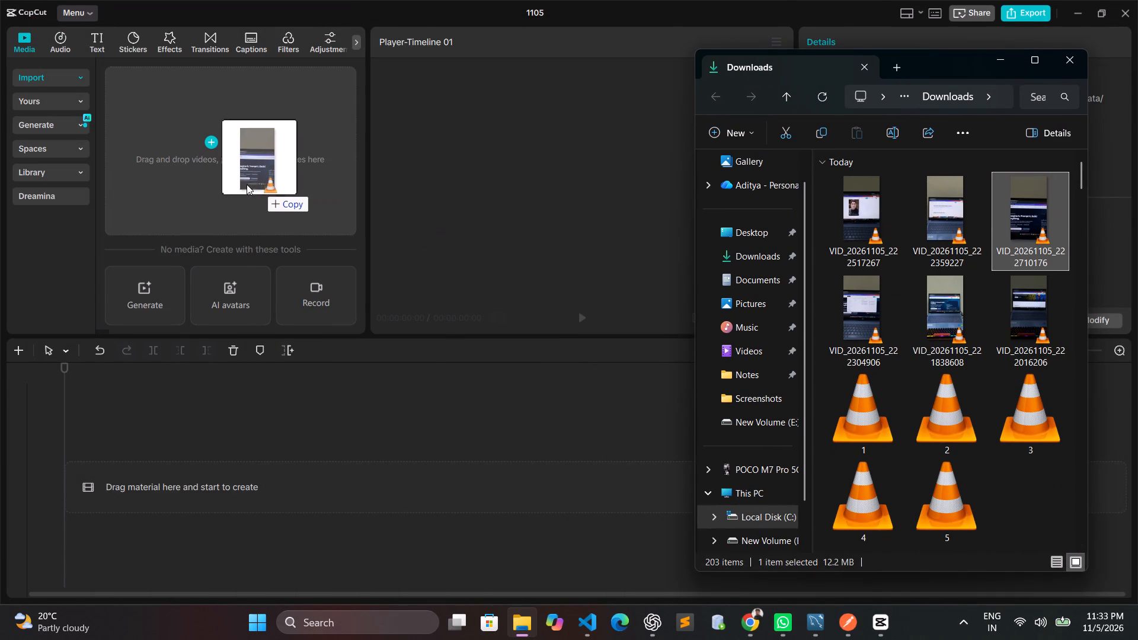
pyautogui.moveTo(247, 184); pyautogui.dragTo(234, 183)
pyautogui.click(234, 183)
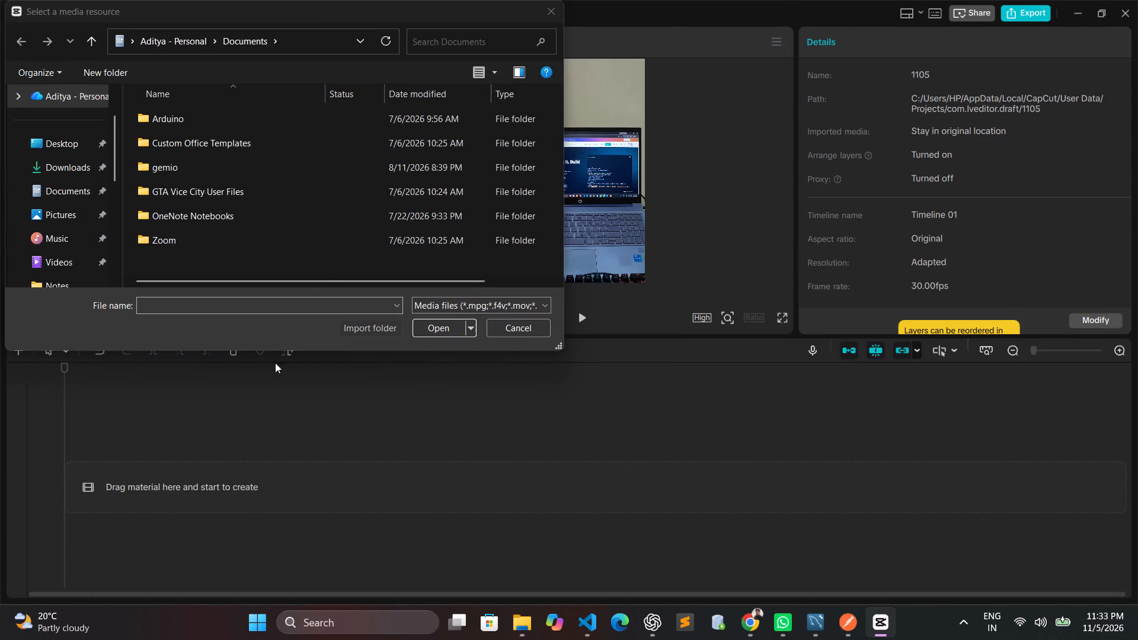
pyautogui.doubleClick(544, 16)
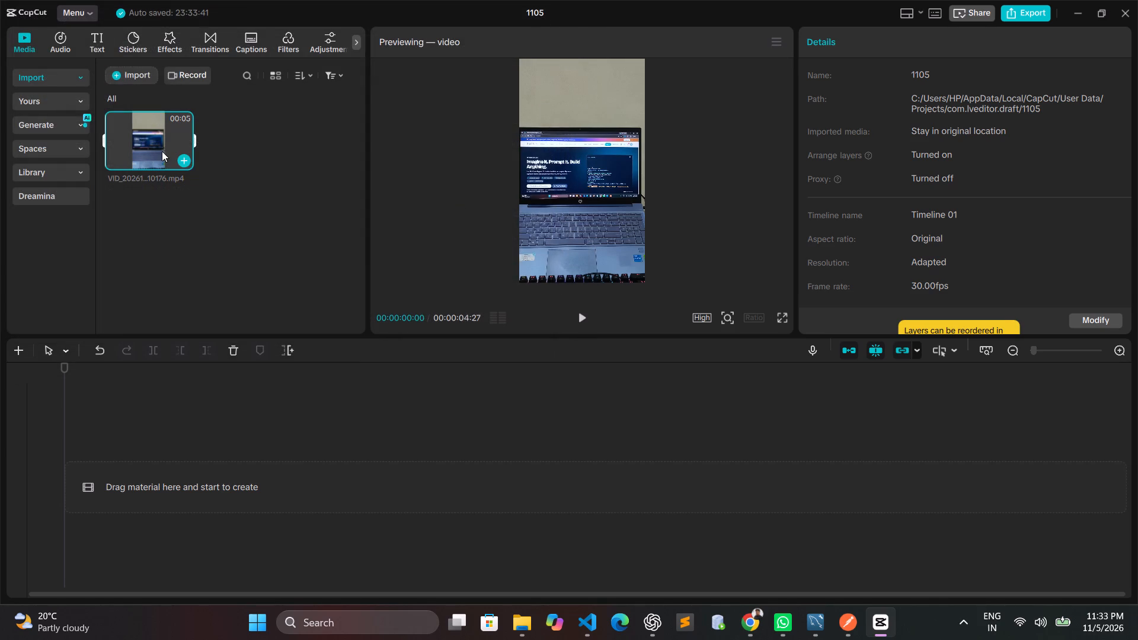
# Place the imported video clip at the start of the main timeline track.
pyautogui.moveTo(155, 148); pyautogui.dragTo(132, 484)
pyautogui.click(132, 484)
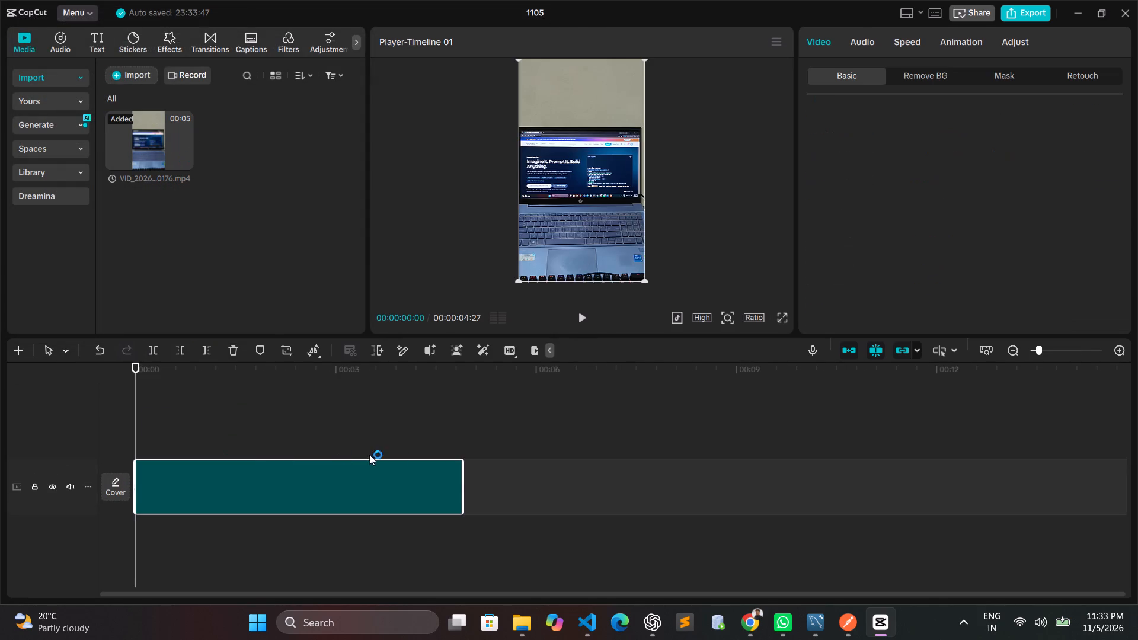
# Play the clip on the timeline and mute the video track's original sound.
pyautogui.click(581, 318)
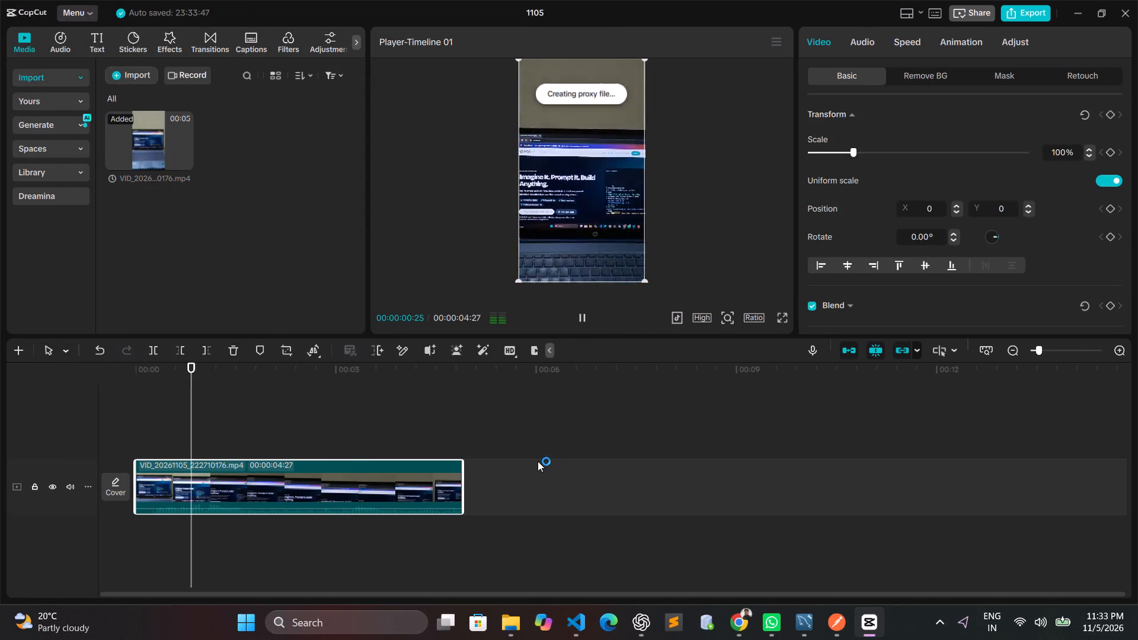
pyautogui.click(68, 485)
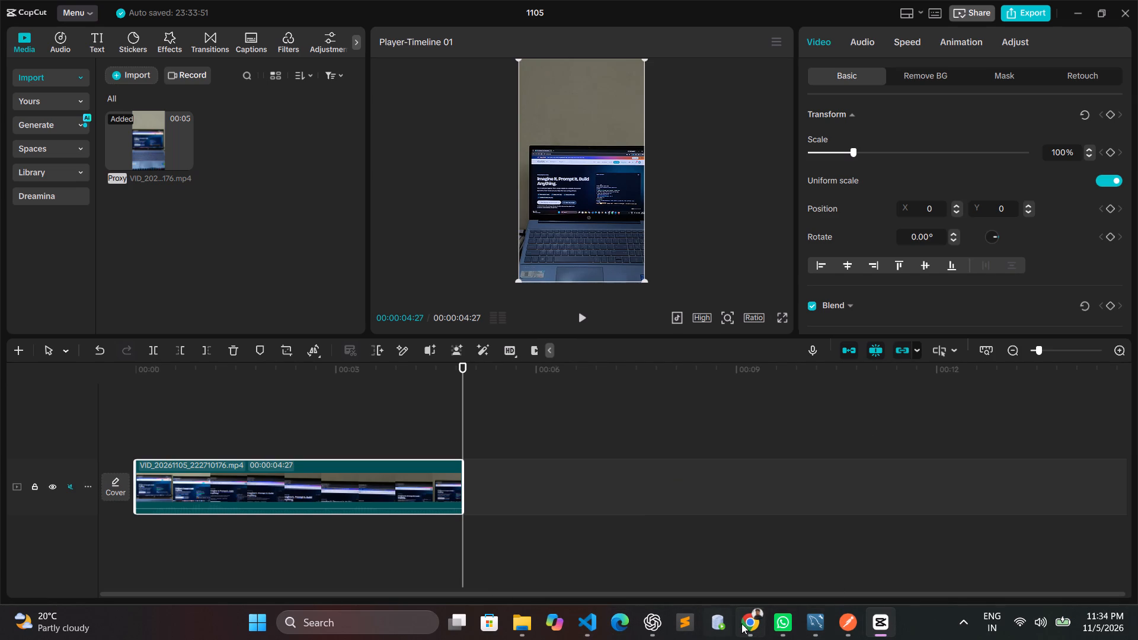
# Bring 1.mp4 from the Downloads folder into the project and place it beneath the video clip at the timeline's start.
pyautogui.click(537, 621)
pyautogui.moveTo(850, 402); pyautogui.dragTo(431, 263)
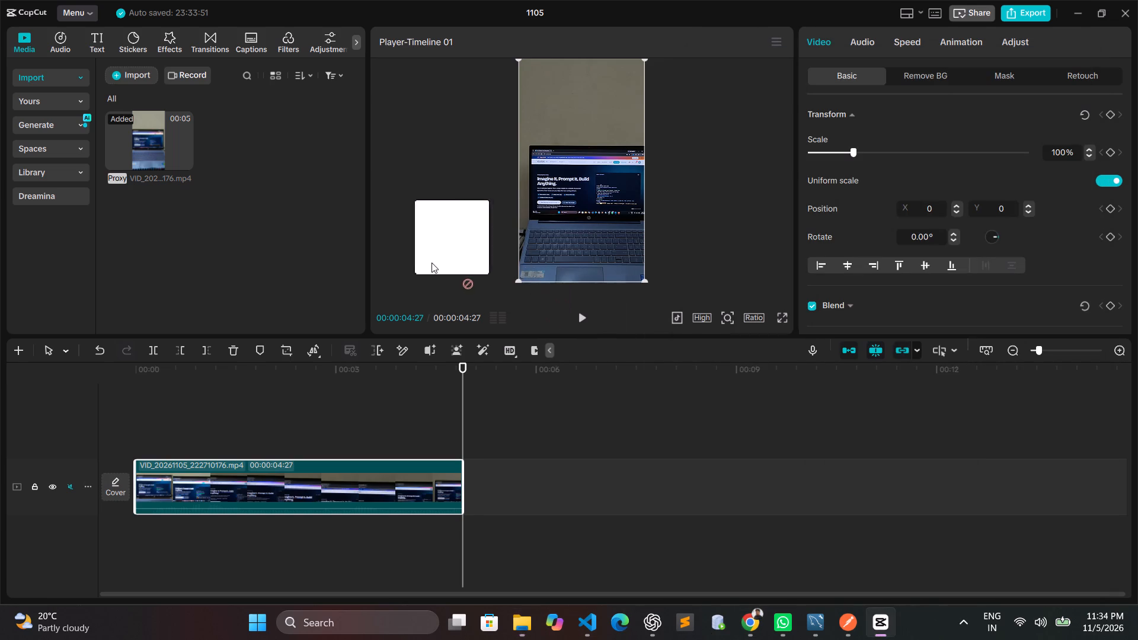
pyautogui.moveTo(431, 263); pyautogui.dragTo(274, 251)
pyautogui.moveTo(214, 137); pyautogui.dragTo(213, 289)
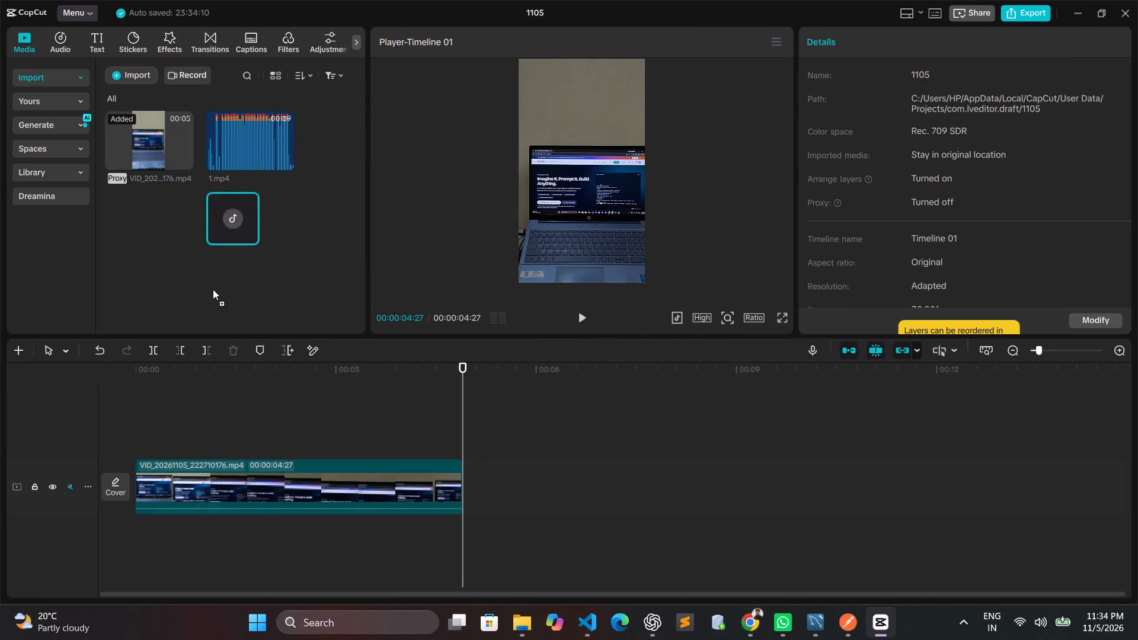
pyautogui.moveTo(213, 289); pyautogui.dragTo(132, 532)
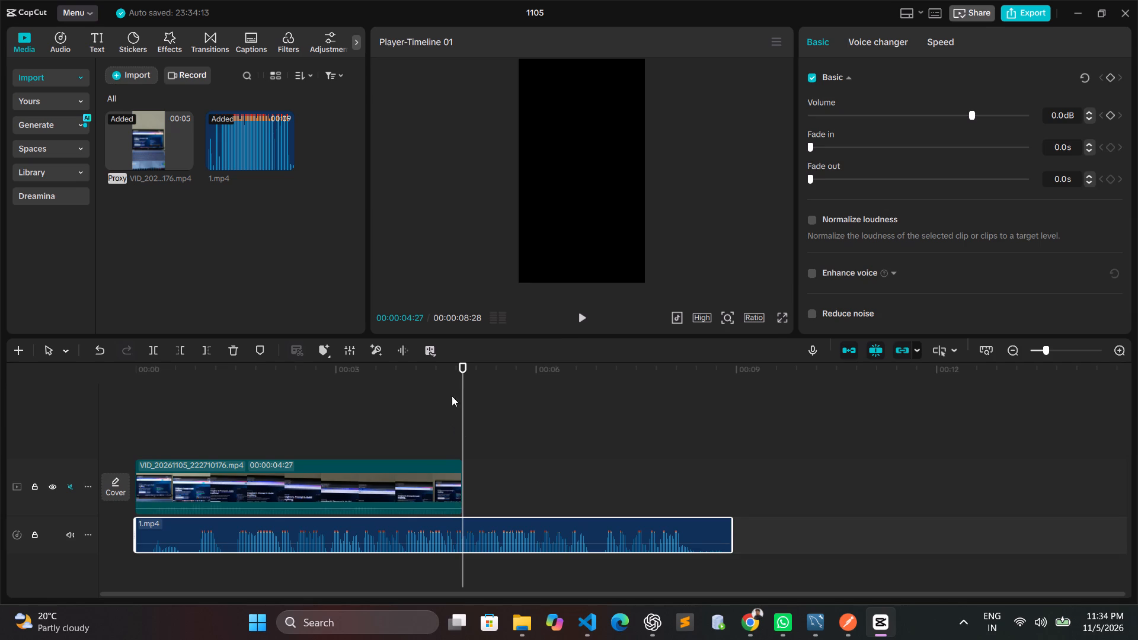
# Play the timeline from the beginning to check the 1.mp4 audio against the video.
pyautogui.moveTo(465, 364); pyautogui.dragTo(185, 401)
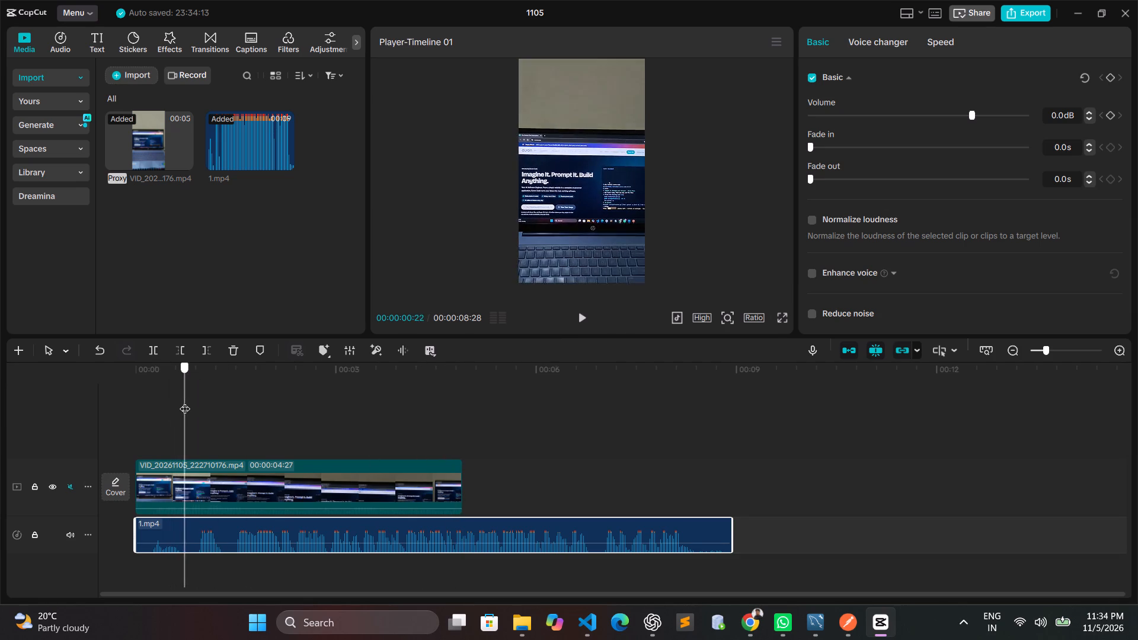
pyautogui.moveTo(185, 401); pyautogui.dragTo(190, 404)
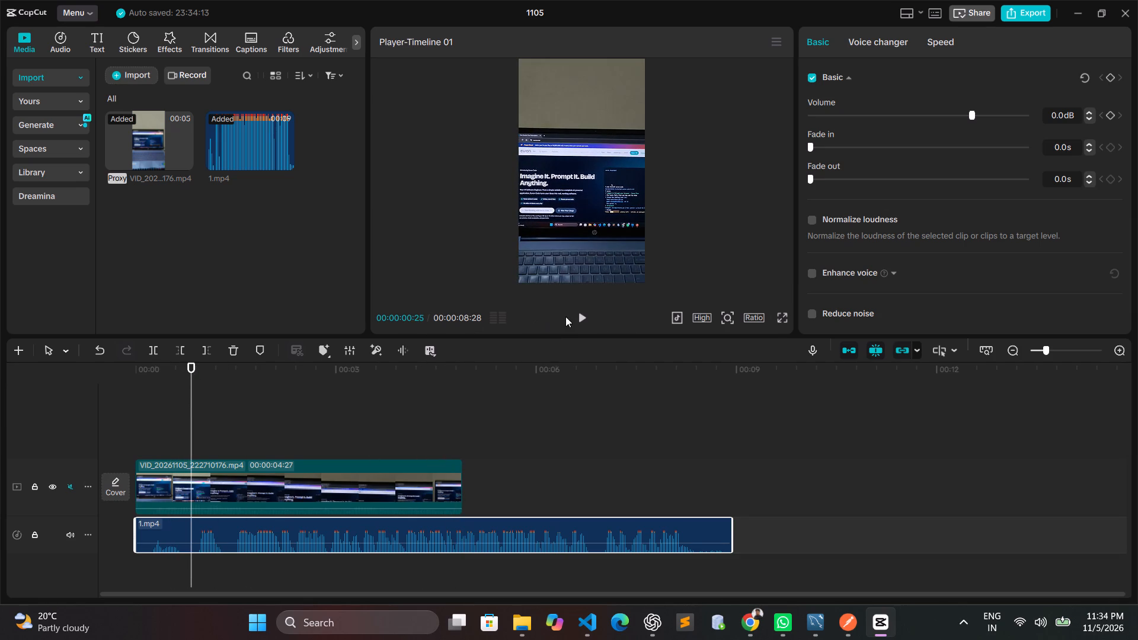
pyautogui.moveTo(191, 372); pyautogui.dragTo(107, 377)
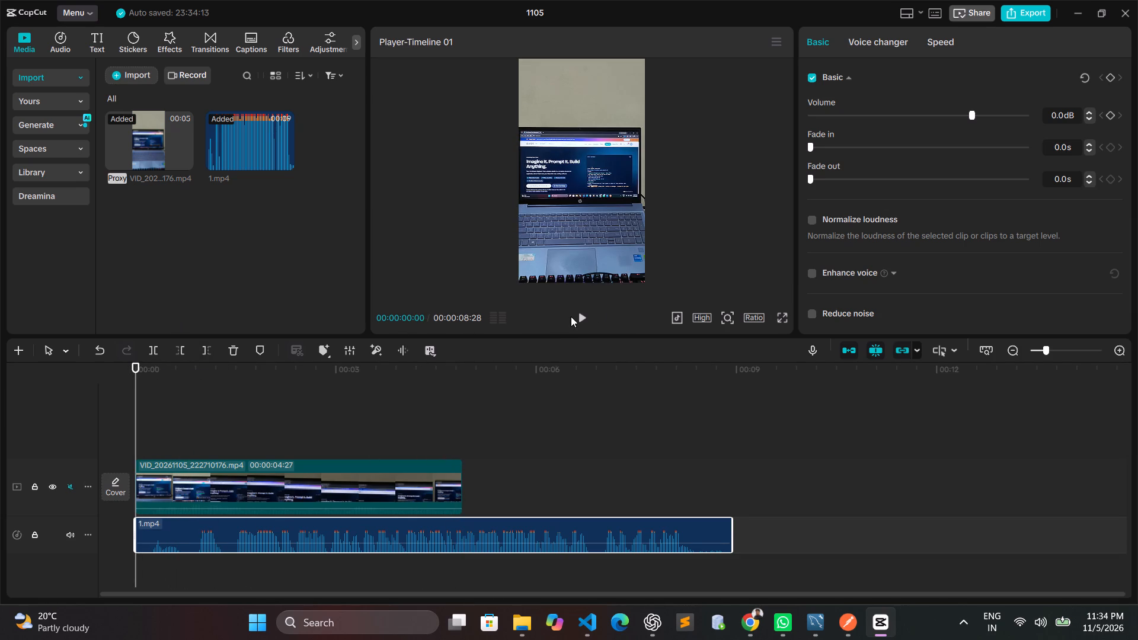
pyautogui.click(581, 321)
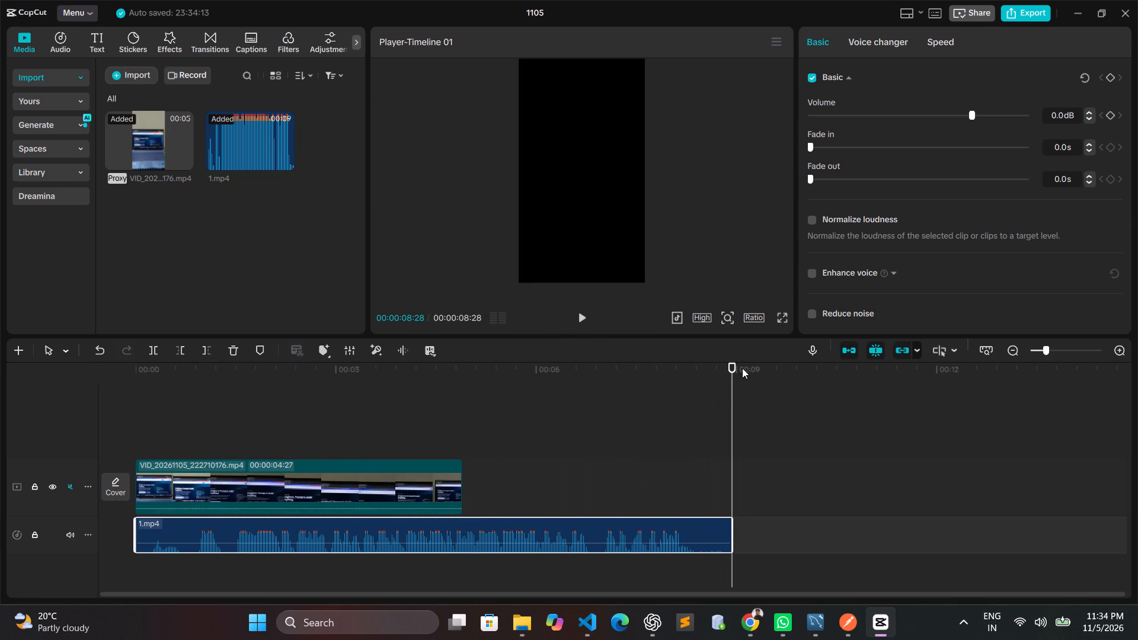
# Split the 1.mp4 audio at 00:00:08:09 and delete the trailing piece.
pyautogui.moveTo(729, 365); pyautogui.dragTo(689, 382)
pyautogui.click(152, 353)
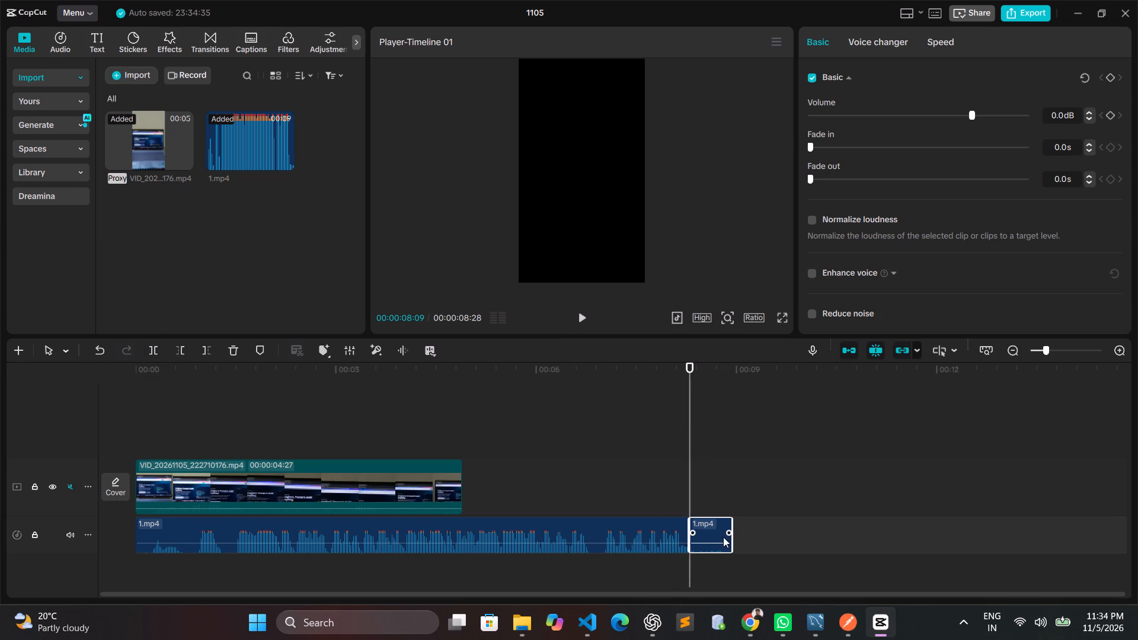
pyautogui.press('BackSpace')
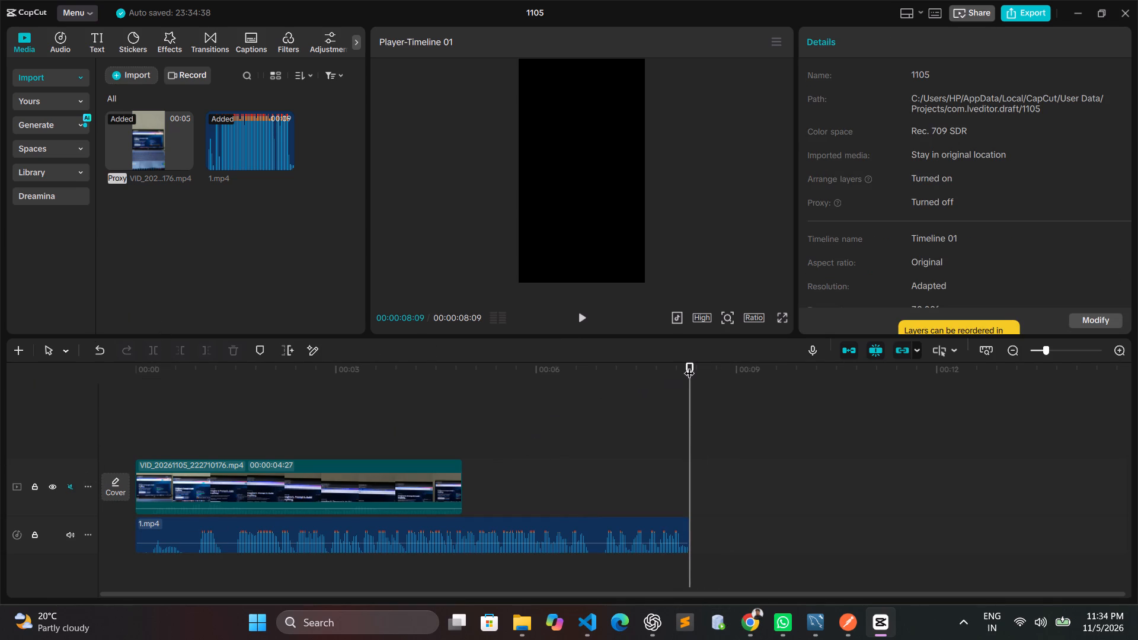
# Split the video clip at 00:00:00:28.
pyautogui.moveTo(690, 366); pyautogui.dragTo(194, 437)
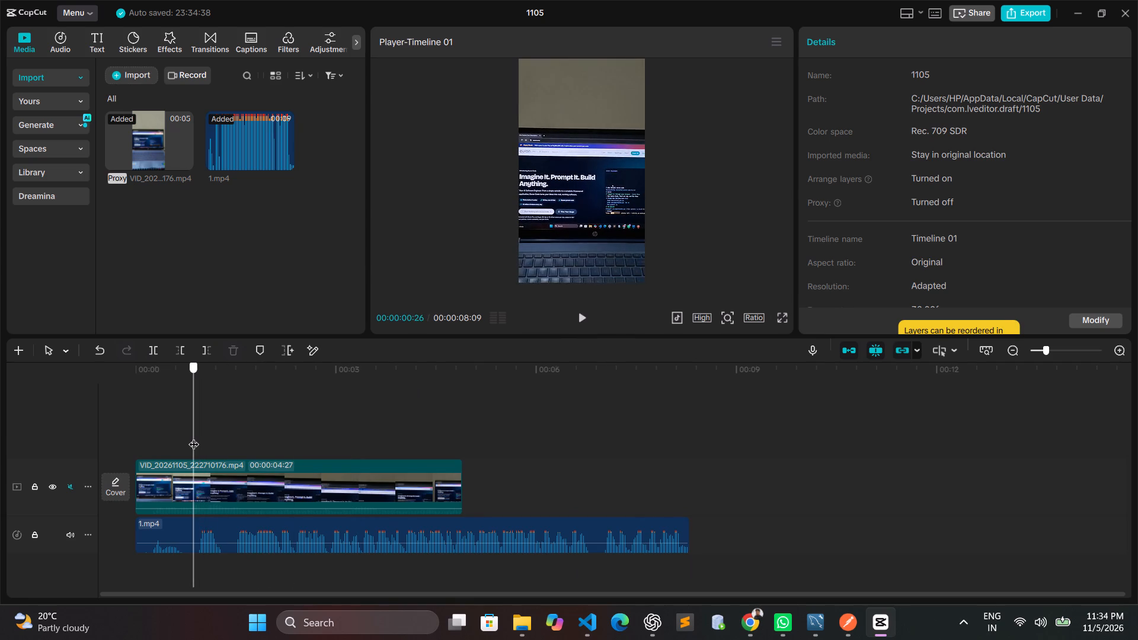
pyautogui.moveTo(194, 437); pyautogui.dragTo(197, 438)
pyautogui.click(154, 356)
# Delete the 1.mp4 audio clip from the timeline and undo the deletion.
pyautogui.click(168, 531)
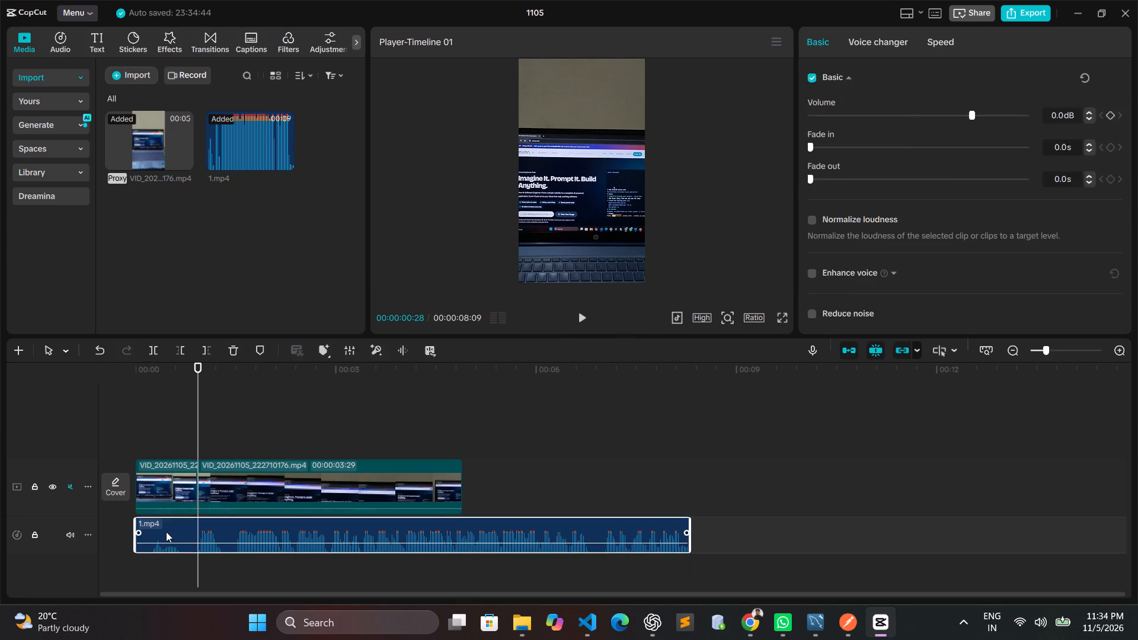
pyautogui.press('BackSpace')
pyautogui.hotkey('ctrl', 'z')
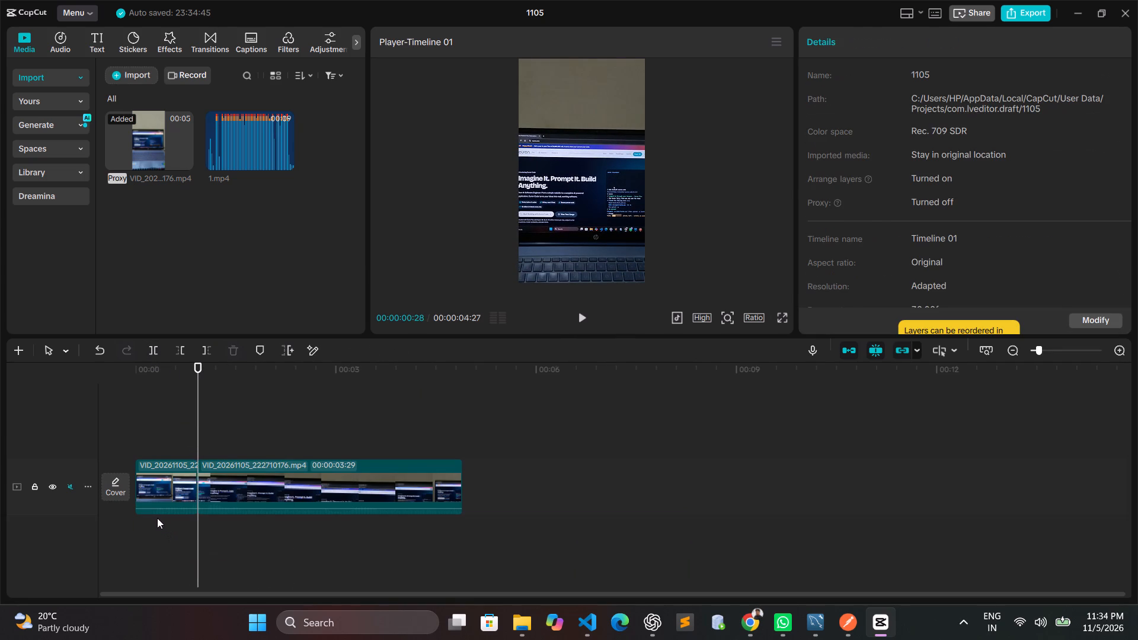
# Split the 1.mp4 audio at 00:00:00:28 and delete the leading piece.
pyautogui.click(150, 354)
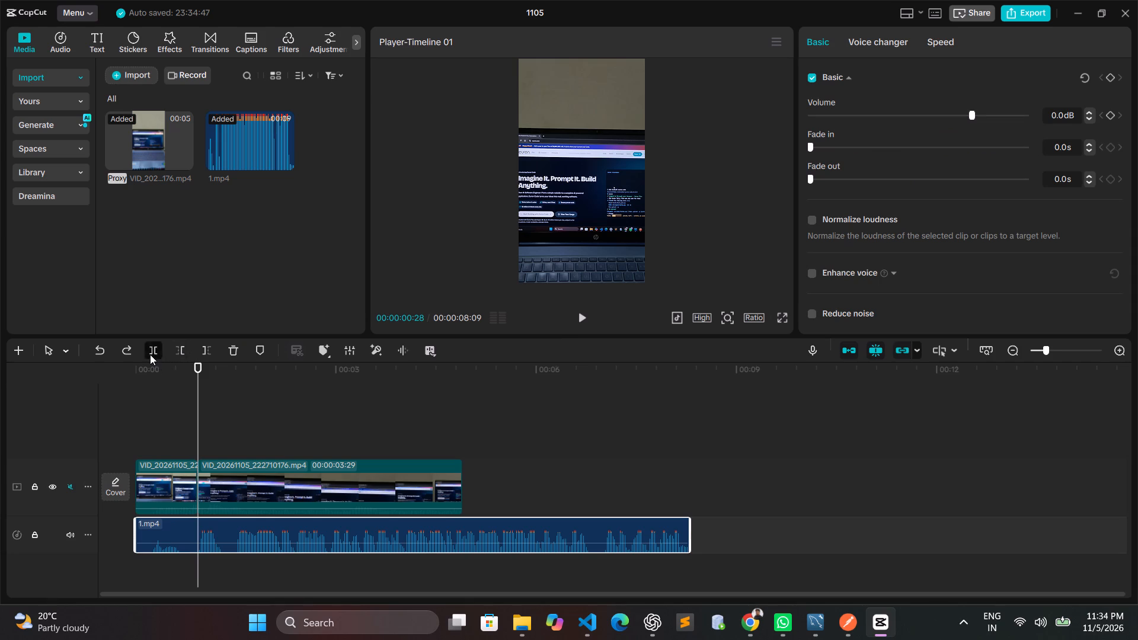
pyautogui.click(164, 530)
pyautogui.press('BackSpace')
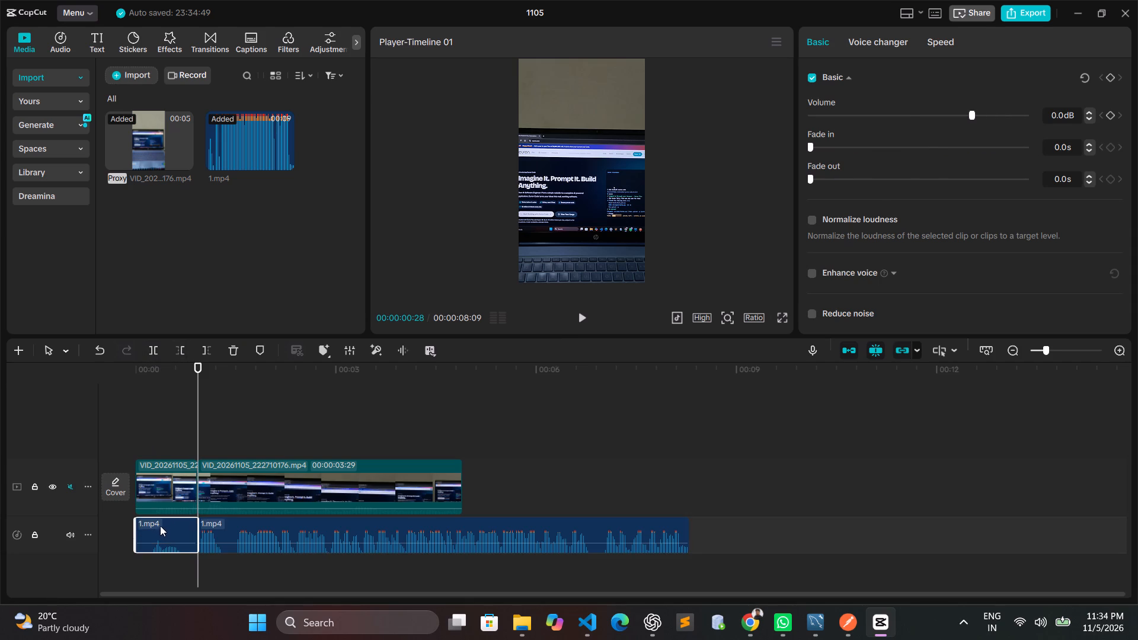
# Move the remaining 1.mp4 audio to the start of the timeline, aligned with the video's beginning.
pyautogui.moveTo(303, 521); pyautogui.dragTo(234, 526)
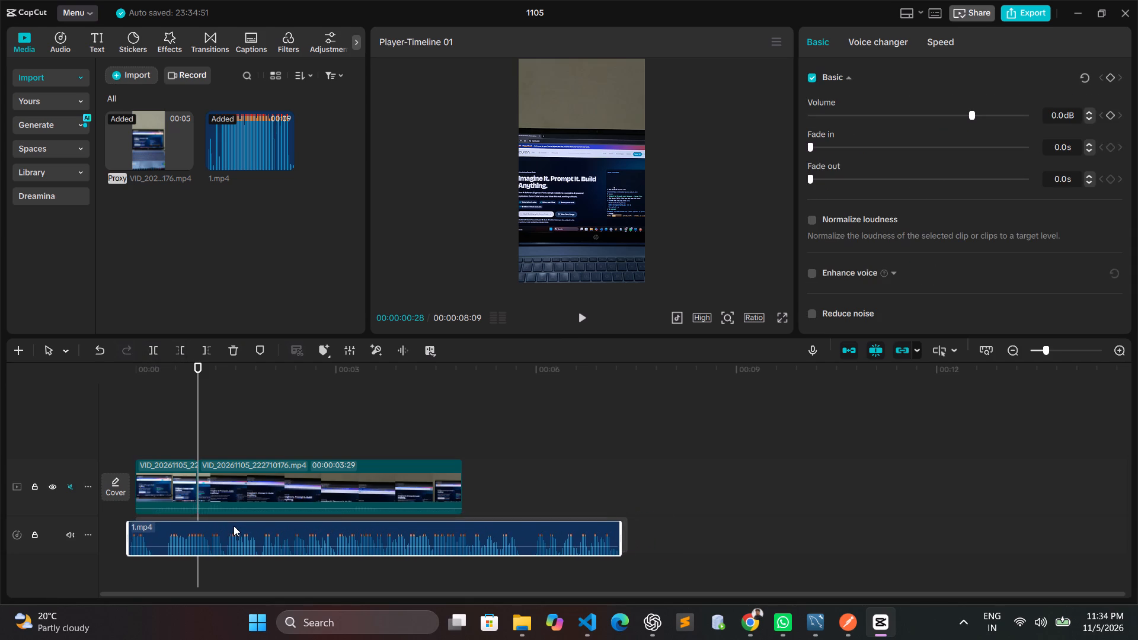
pyautogui.moveTo(234, 526); pyautogui.dragTo(244, 524)
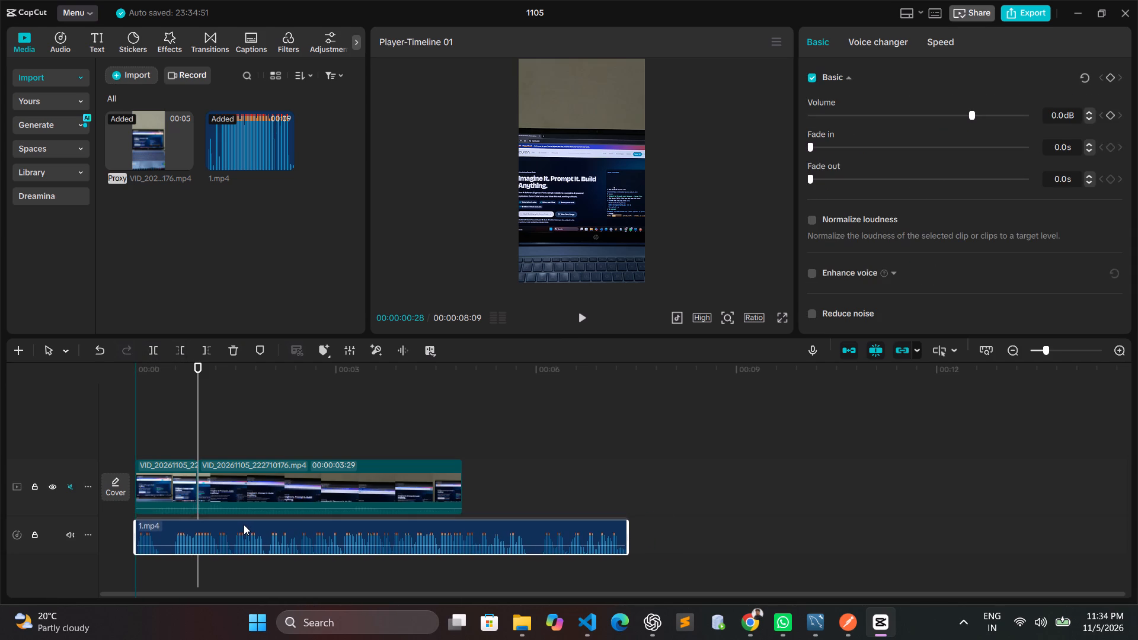
pyautogui.moveTo(244, 524); pyautogui.dragTo(245, 524)
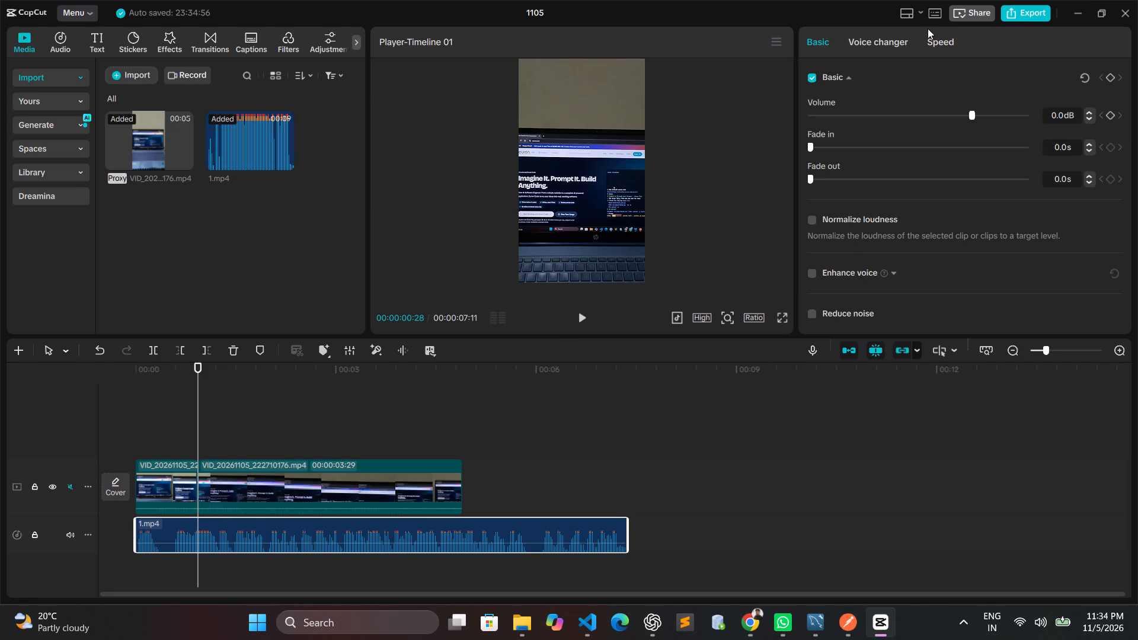
# Shorten the 1.mp4 audio's duration to 4.9 s by speeding it up to 1.51x, matching the video's length.
pyautogui.click(935, 37)
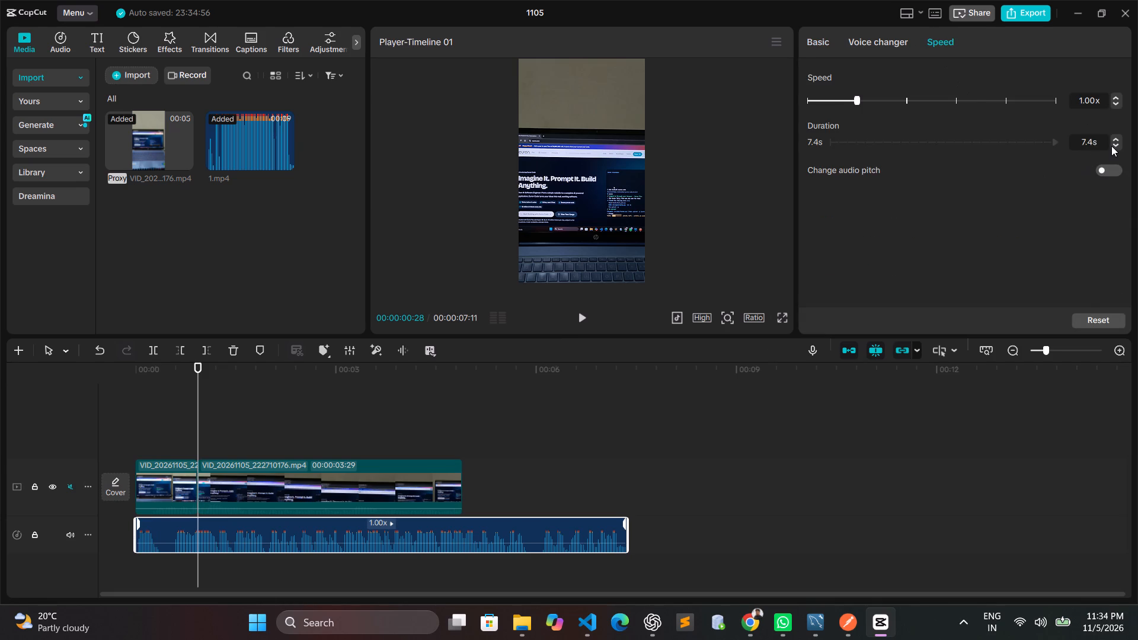
pyautogui.tripleClick(1111, 146)
pyautogui.click(1111, 146)
pyautogui.tripleClick(1111, 146)
pyautogui.tripleClick(1111, 146)
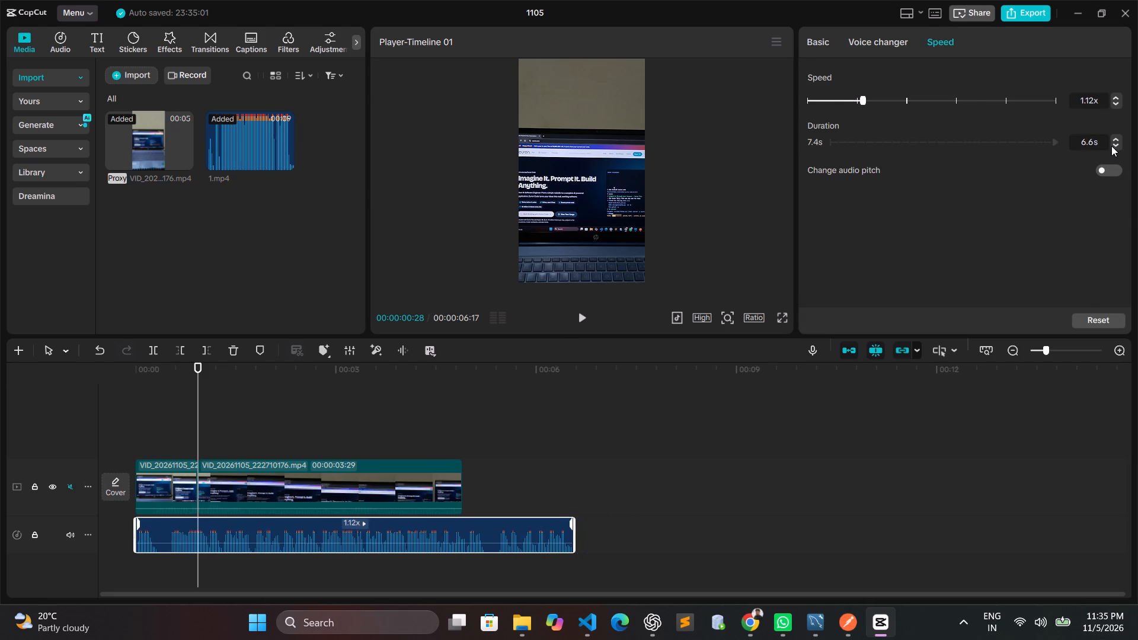
pyautogui.tripleClick(1110, 145)
pyautogui.doubleClick(1110, 145)
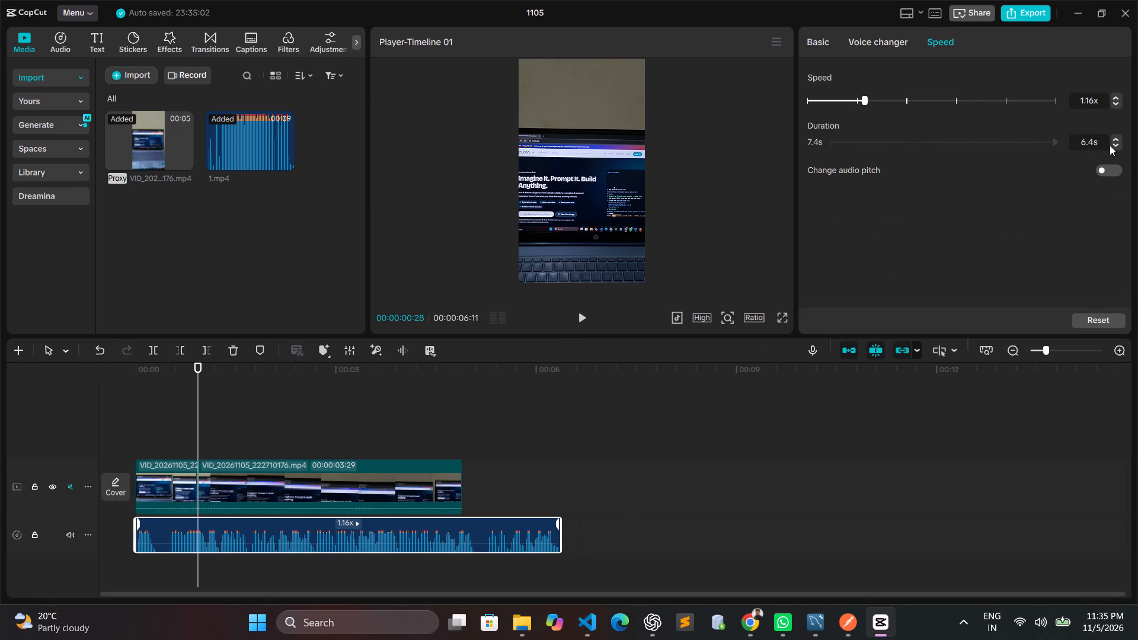
pyautogui.tripleClick(1115, 146)
pyautogui.tripleClick(1115, 146)
pyautogui.tripleClick(1115, 146)
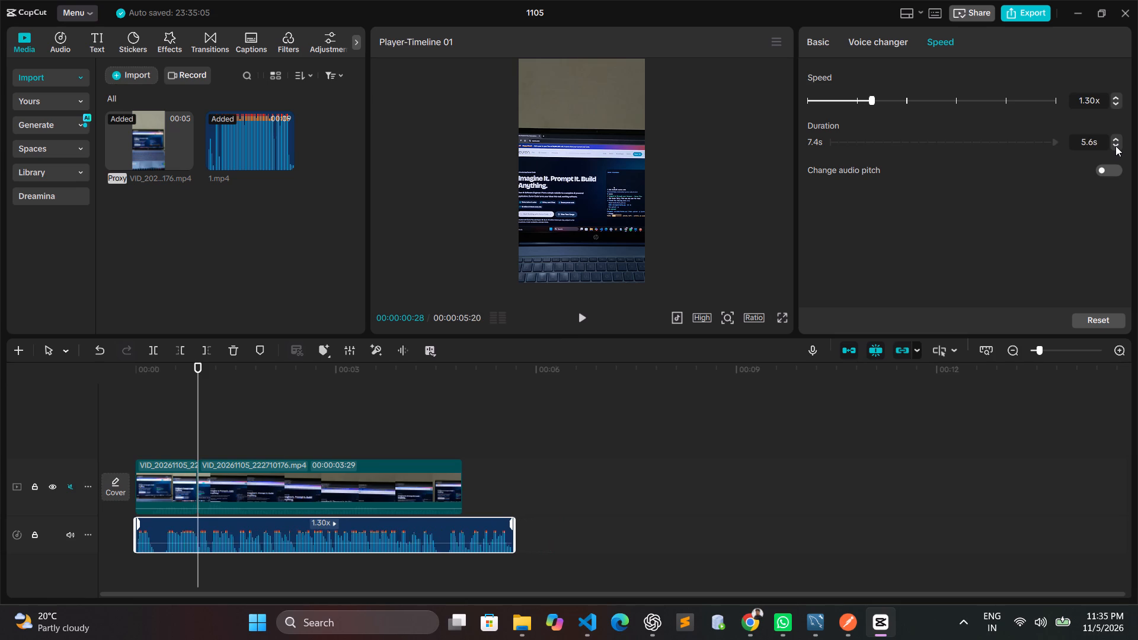
pyautogui.tripleClick(1115, 146)
pyautogui.doubleClick(1115, 146)
pyautogui.click(1115, 146)
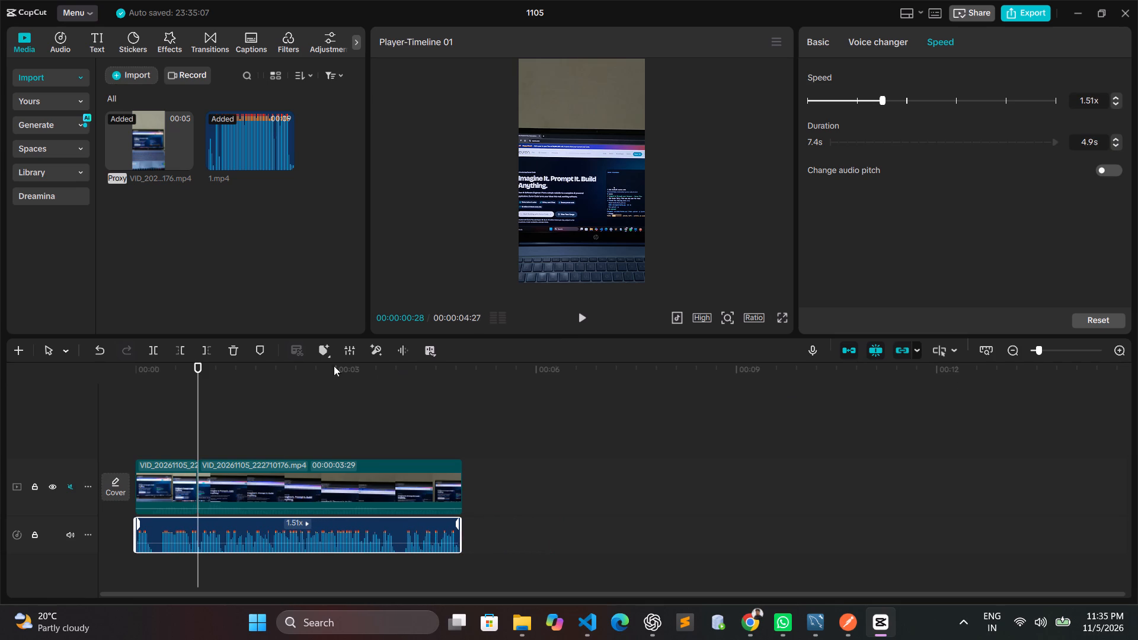
# Play the timeline from the beginning to check how the sped-up audio fits the video.
pyautogui.moveTo(199, 365); pyautogui.dragTo(118, 369)
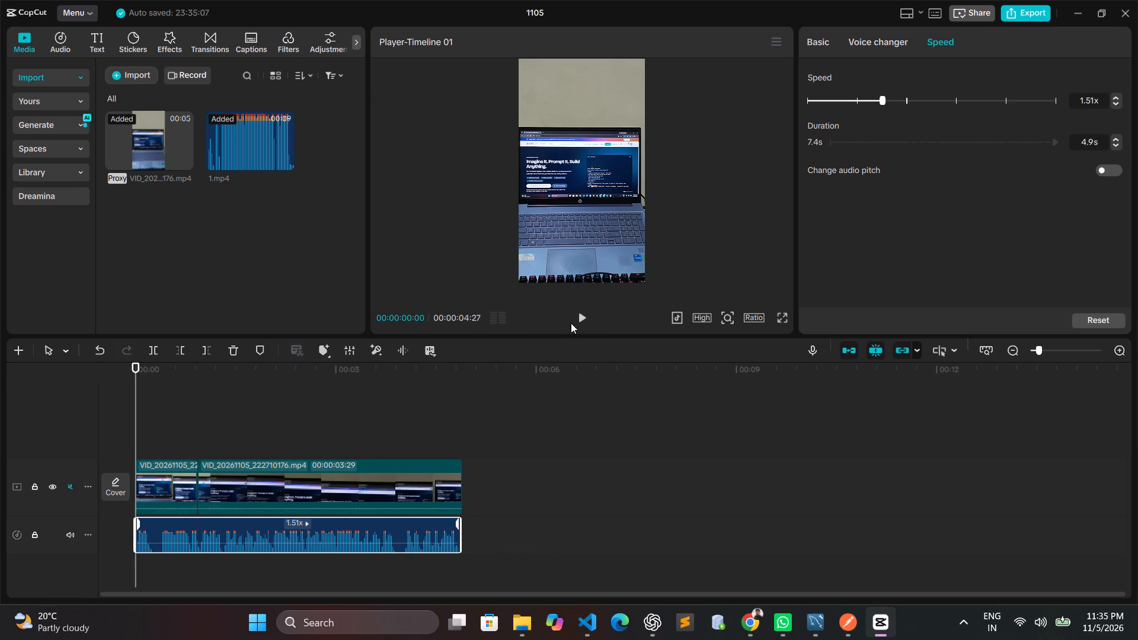
pyautogui.click(581, 316)
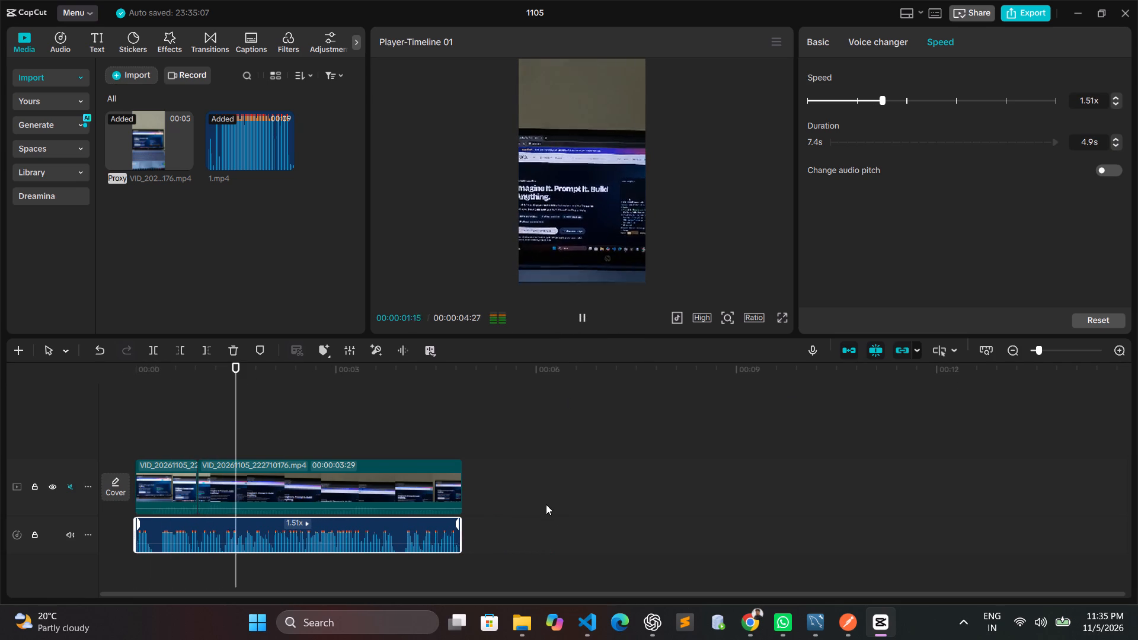
# Slow the second video clip down to 0.80x speed, stretching its duration to 5.0 s.
pyautogui.click(426, 494)
pyautogui.moveTo(465, 485); pyautogui.dragTo(478, 483)
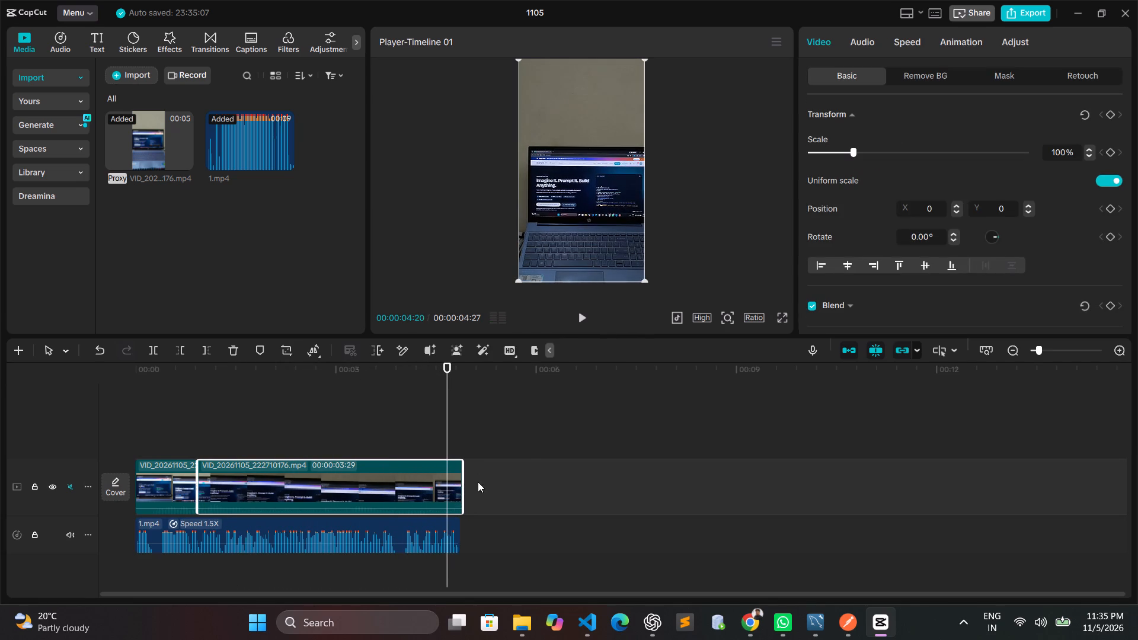
pyautogui.click(912, 44)
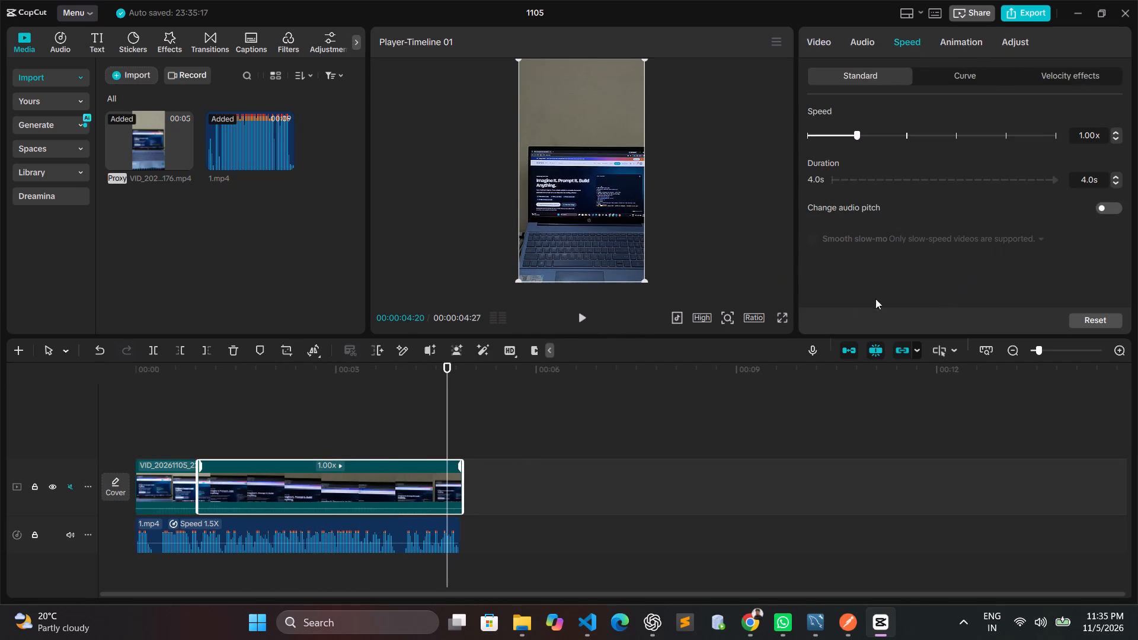
pyautogui.click(1117, 133)
pyautogui.doubleClick(1117, 141)
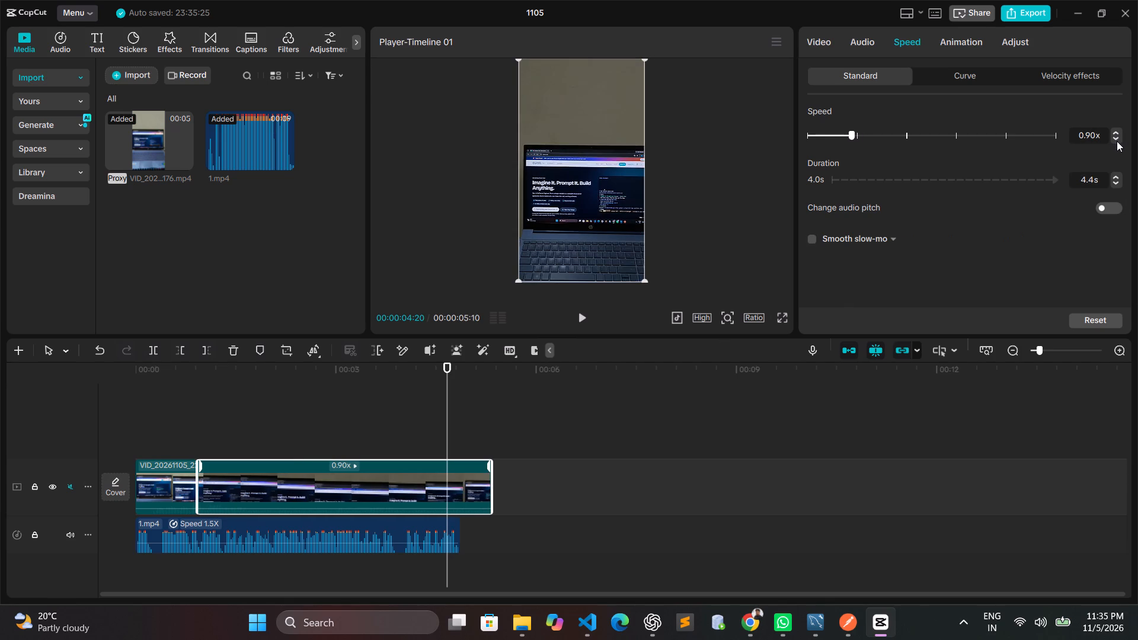
pyautogui.click(1117, 141)
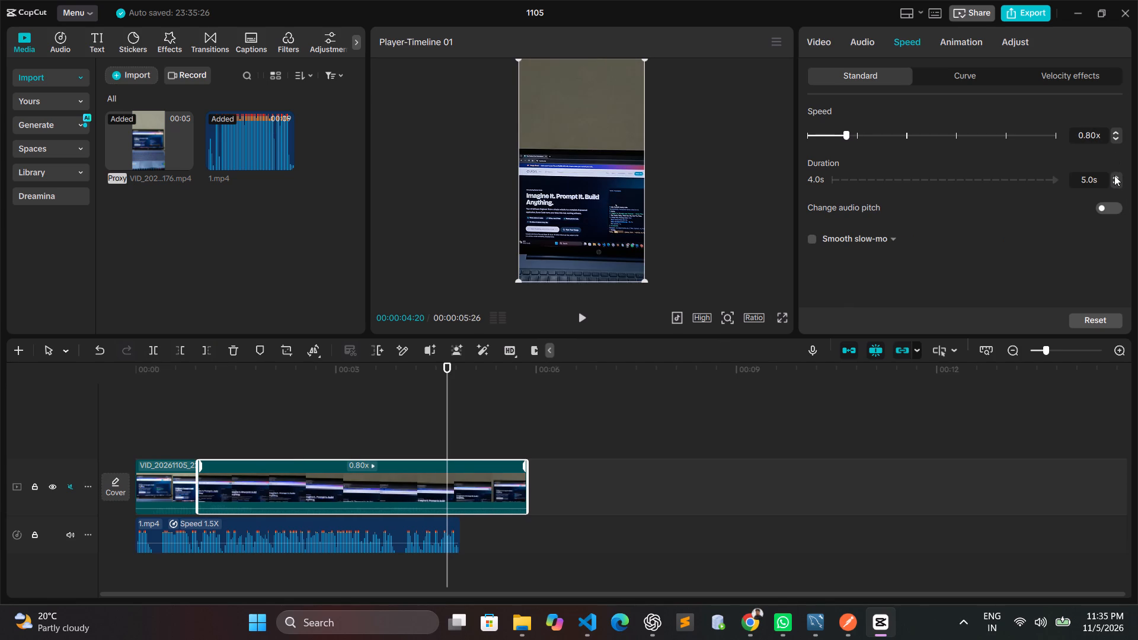
# Lengthen the 1.mp4 audio's duration to 5.6 s, slowing its speed to 1.32x.
pyautogui.click(368, 542)
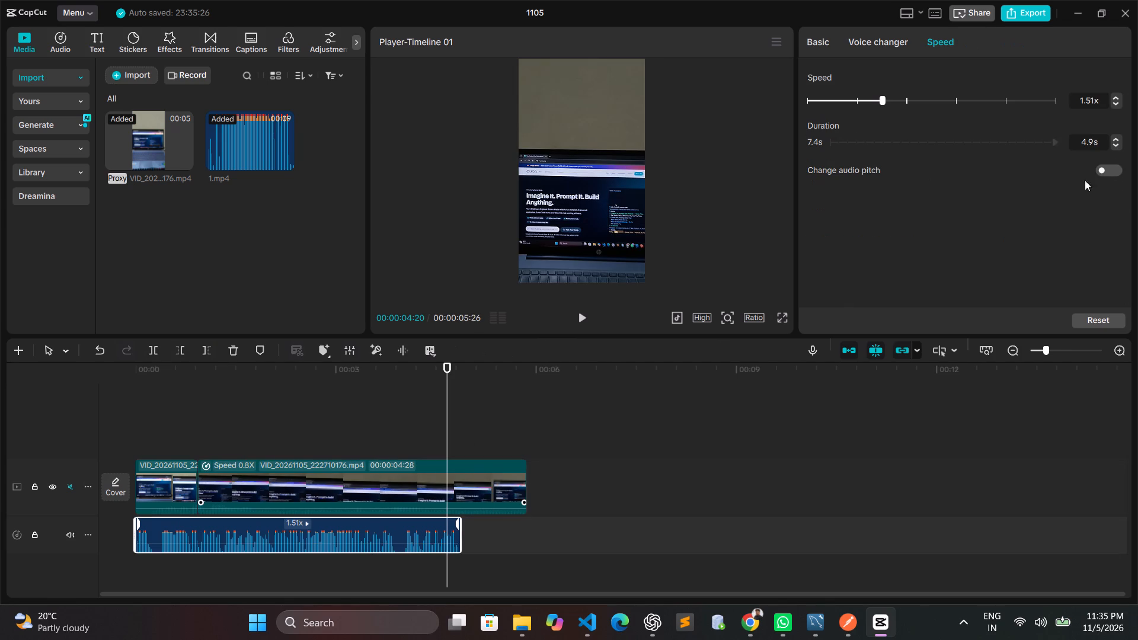
pyautogui.click(1118, 137)
pyautogui.doubleClick(1118, 137)
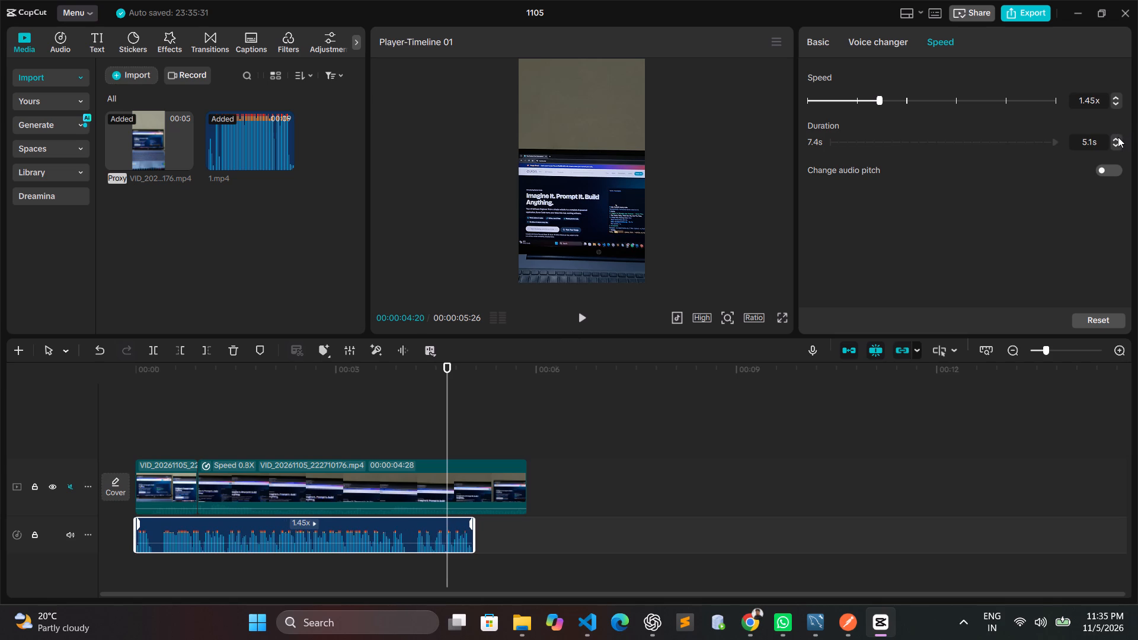
pyautogui.click(1118, 137)
pyautogui.click(1118, 137)
pyautogui.doubleClick(1118, 137)
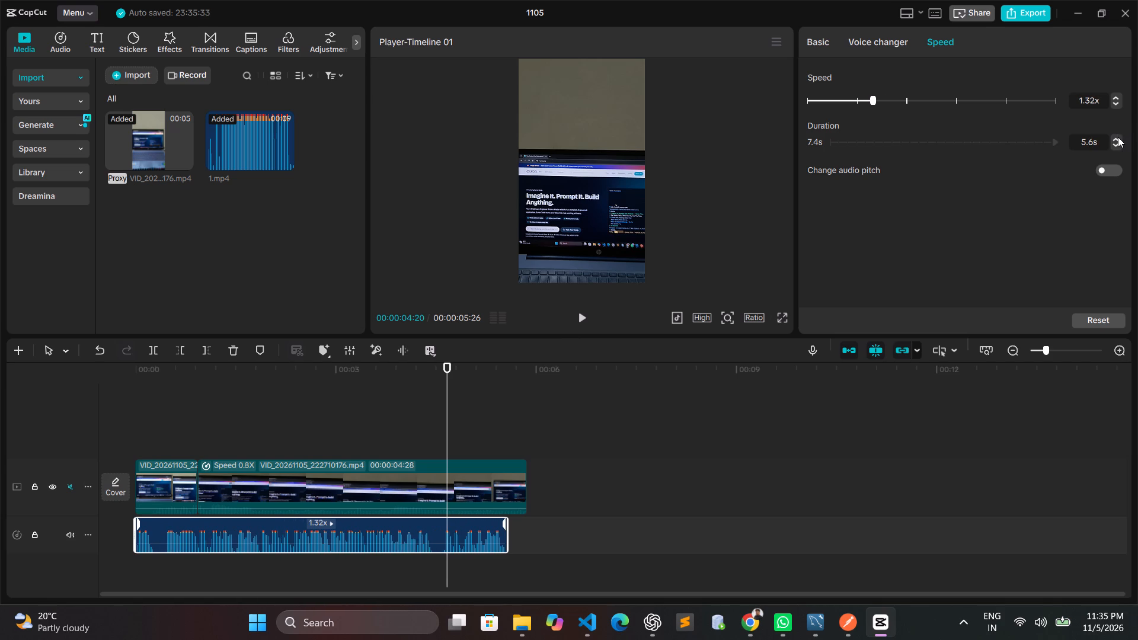
# Play the whole timeline from the beginning to check the slowed video against the audio.
pyautogui.moveTo(448, 370); pyautogui.dragTo(297, 374)
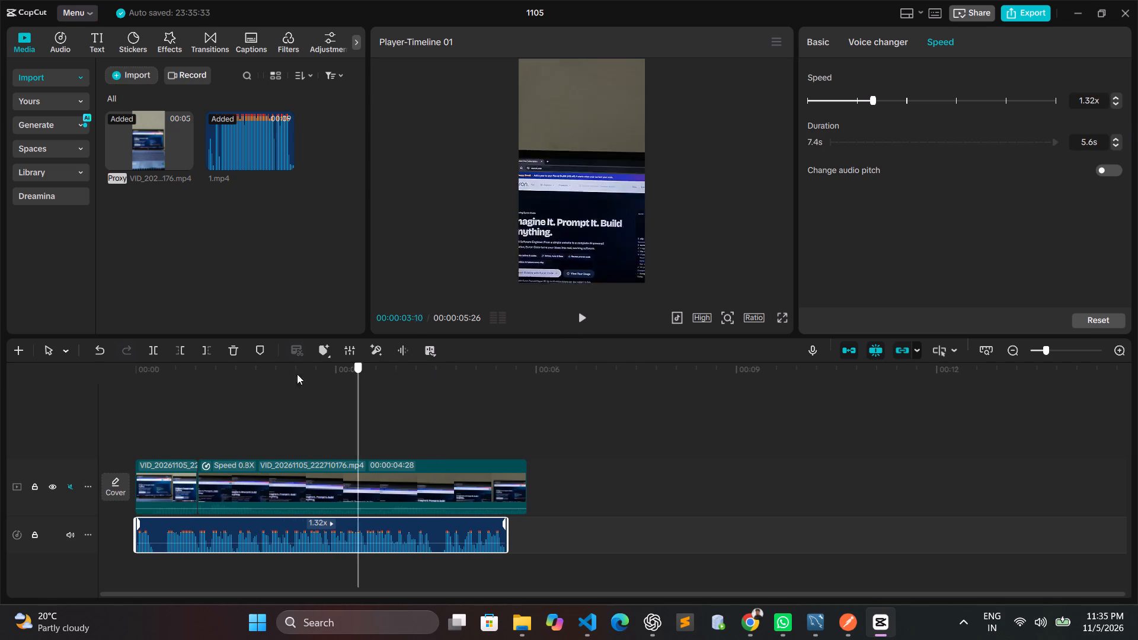
pyautogui.moveTo(297, 374); pyautogui.dragTo(113, 403)
pyautogui.click(578, 313)
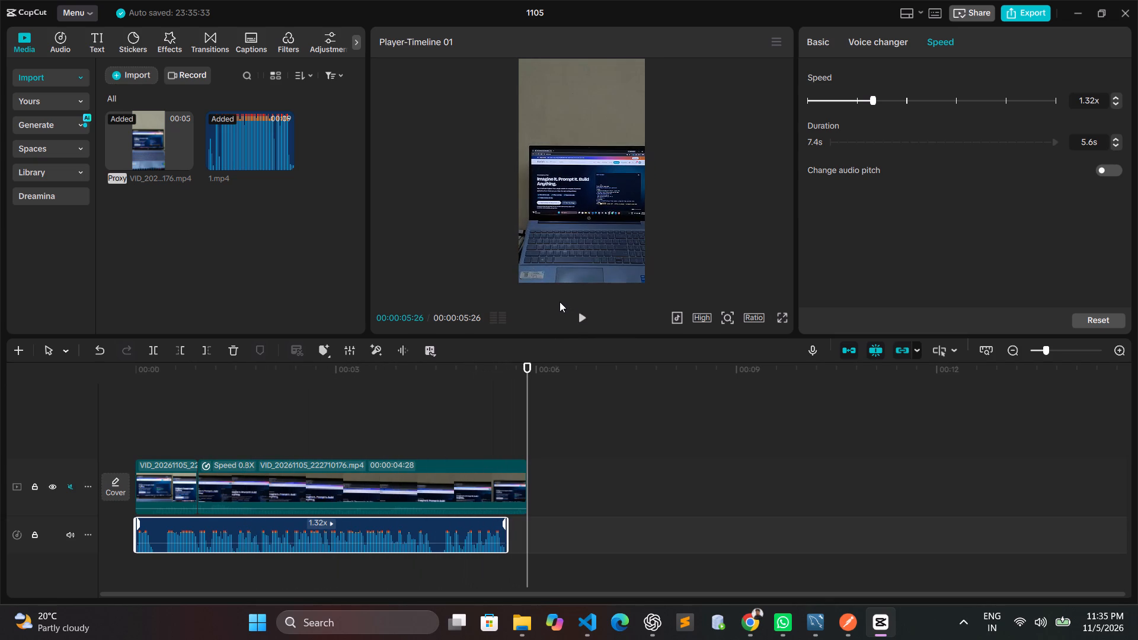
# Extend the 1.mp4 audio's duration to 5.8 s at 1.28x speed, bringing its end closer to the video's end.
pyautogui.click(479, 471)
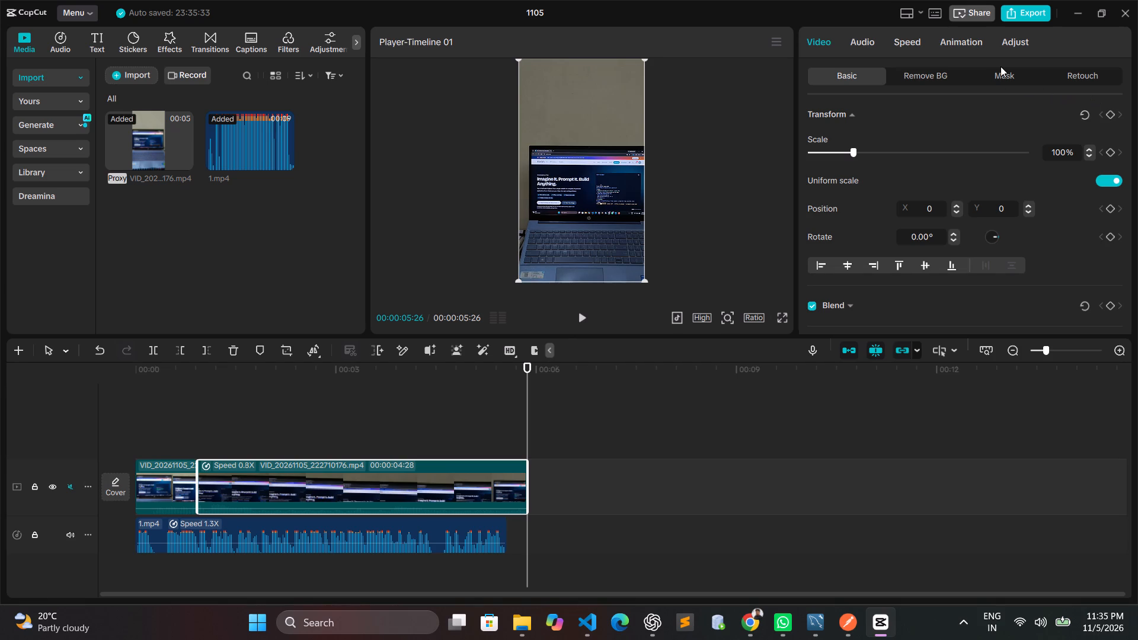
pyautogui.click(484, 535)
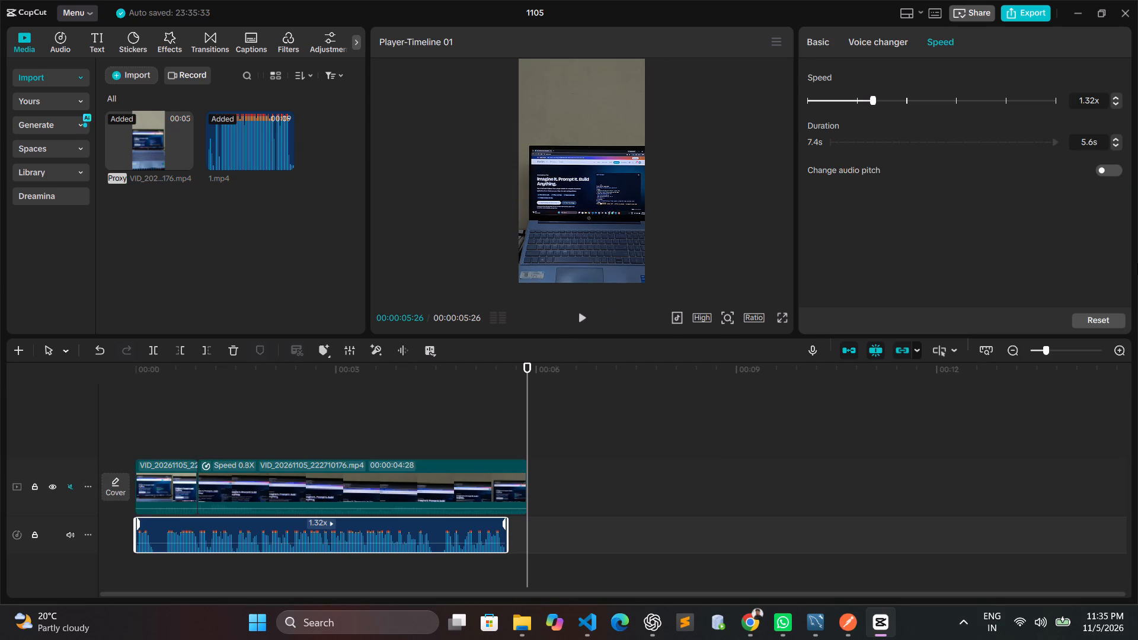
pyautogui.click(1118, 139)
pyautogui.click(1118, 139)
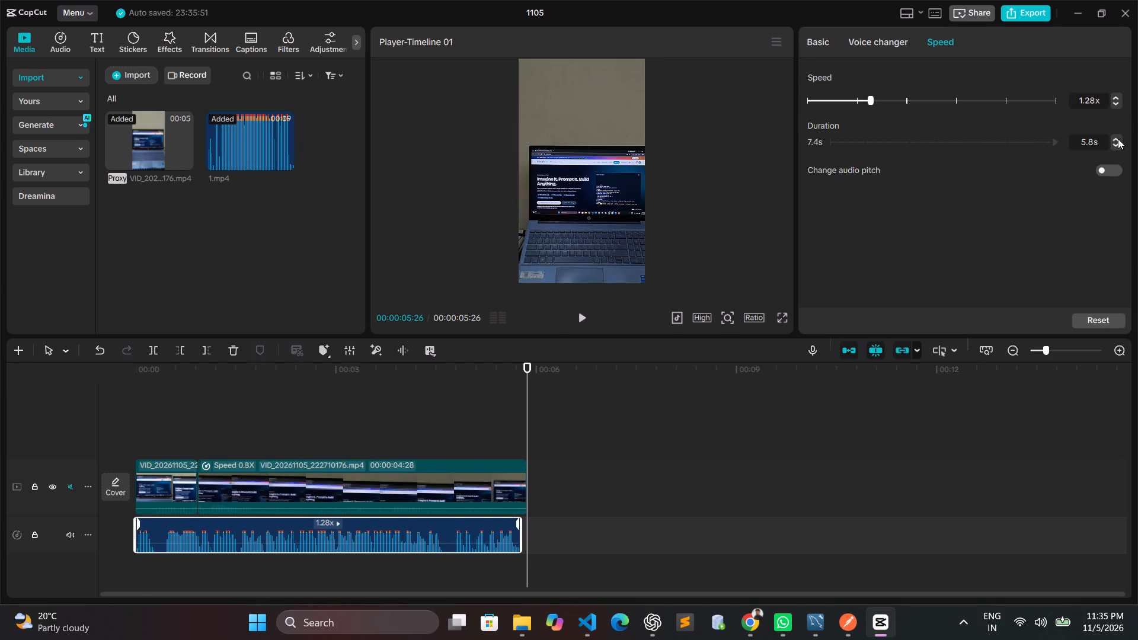
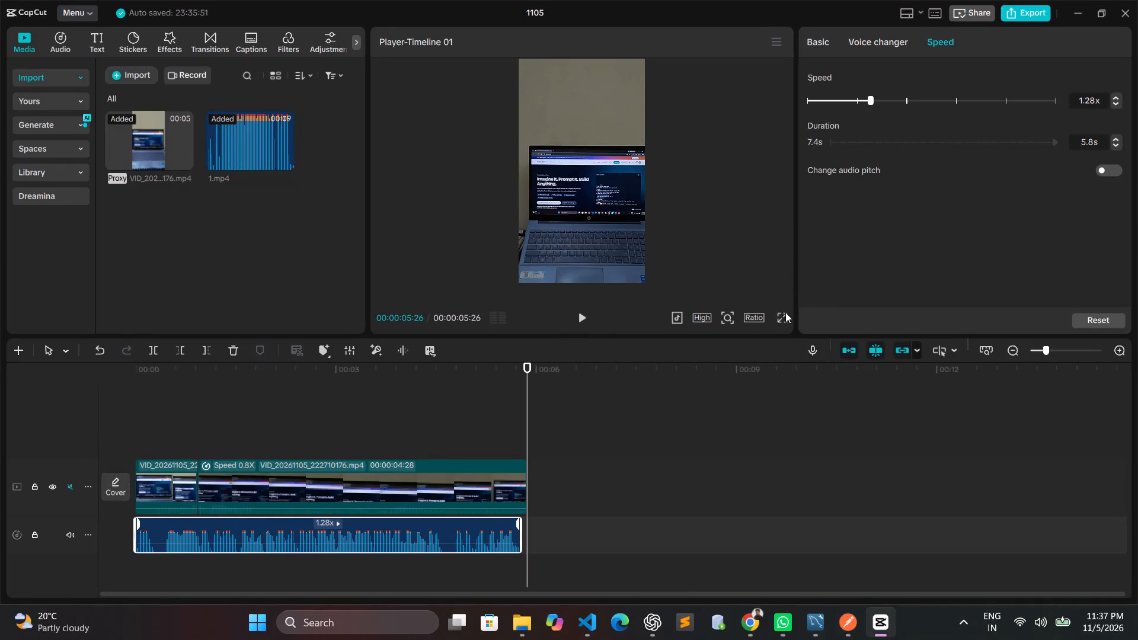
# Check the edit in the full-screen preview, then return to the timeline.
pyautogui.click(783, 316)
pyautogui.click(372, 578)
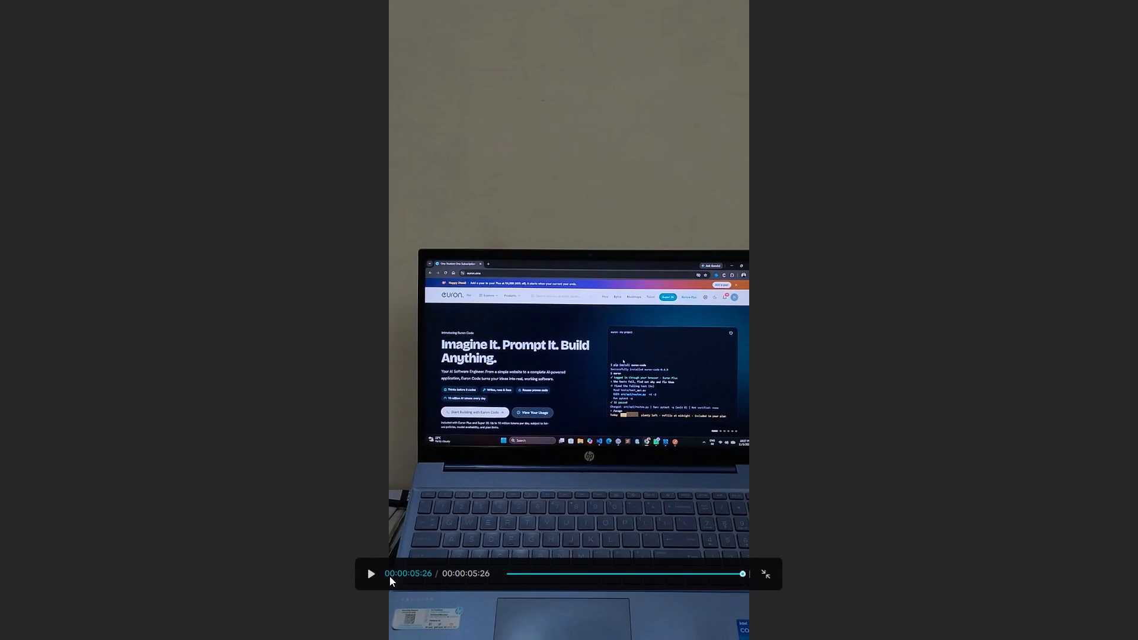
pyautogui.click(375, 580)
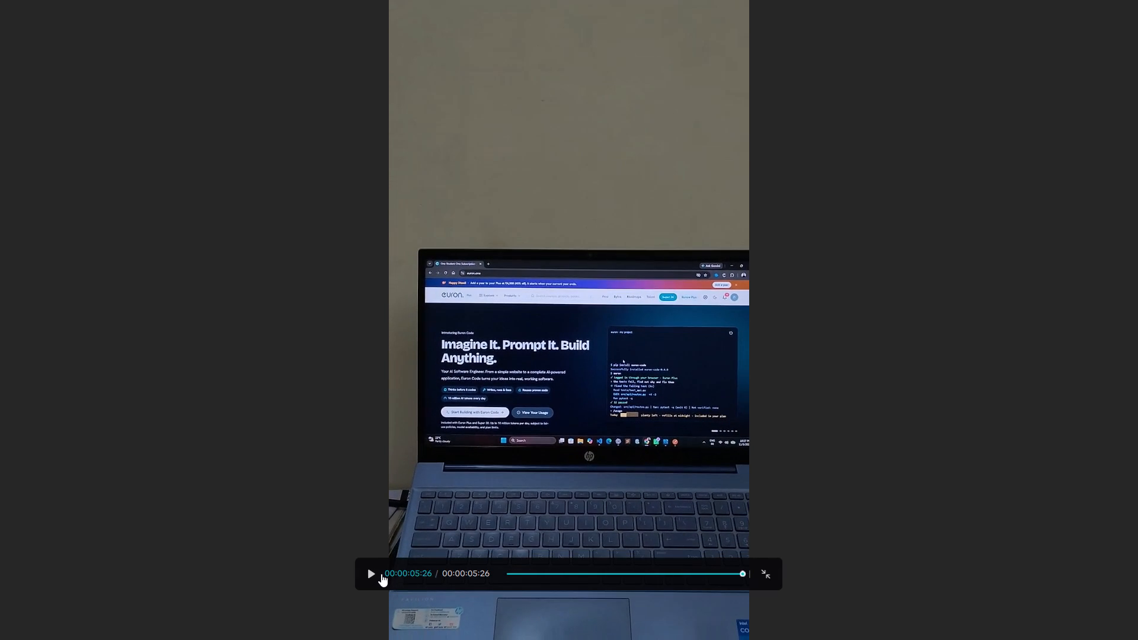
pyautogui.click(382, 574)
pyautogui.click(370, 576)
pyautogui.press('Escape')
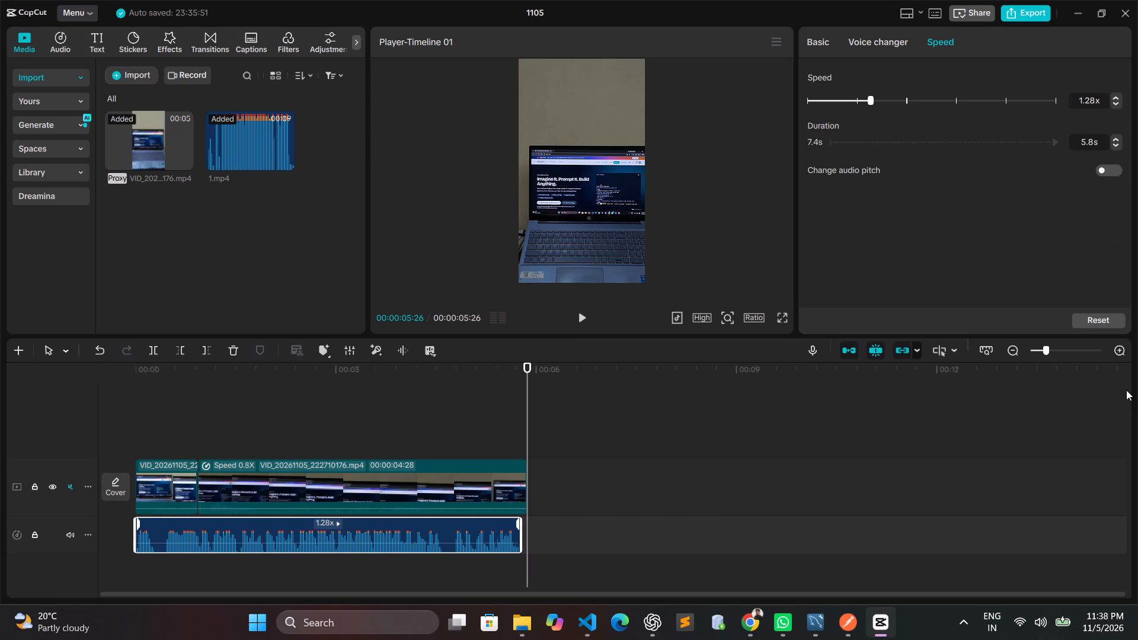
# Play the timeline from the beginning to check the retimed 1.mp4 audio against the video.
pyautogui.moveTo(528, 363); pyautogui.dragTo(140, 405)
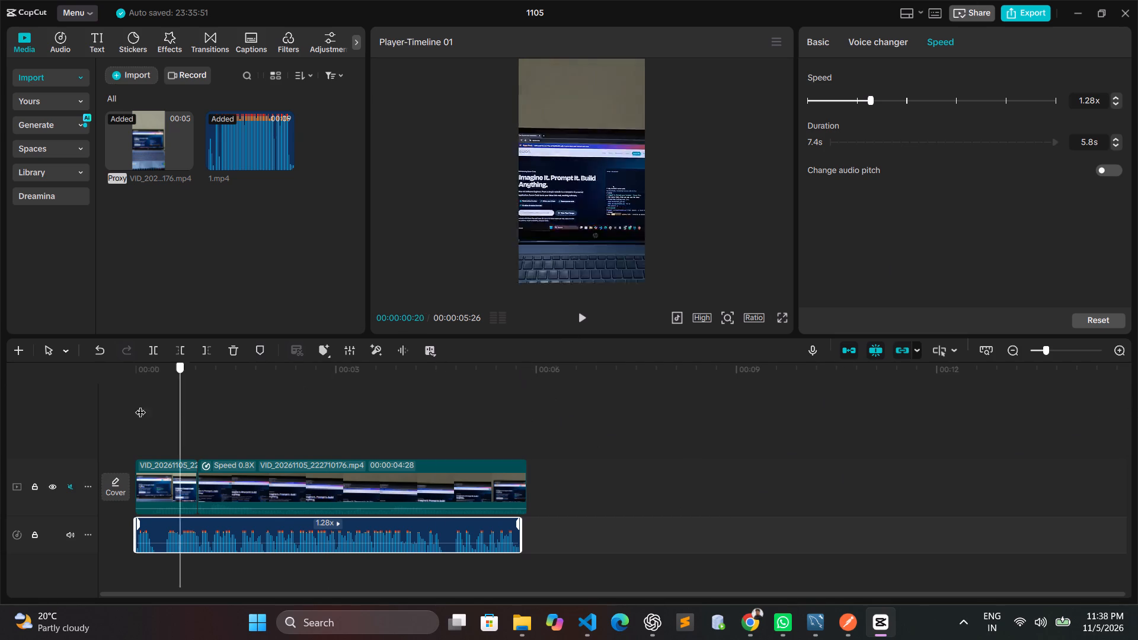
pyautogui.moveTo(140, 405); pyautogui.dragTo(124, 408)
pyautogui.click(584, 325)
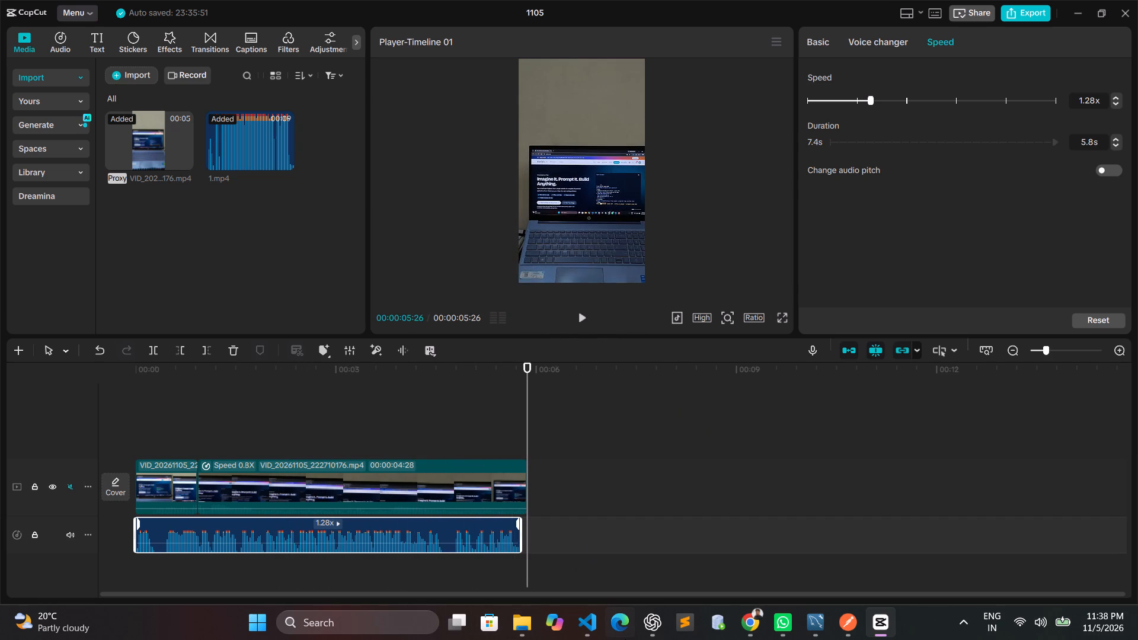
# Import audio file 2 from Downloads and place it on the audio track directly after 1.mp4.
pyautogui.click(520, 629)
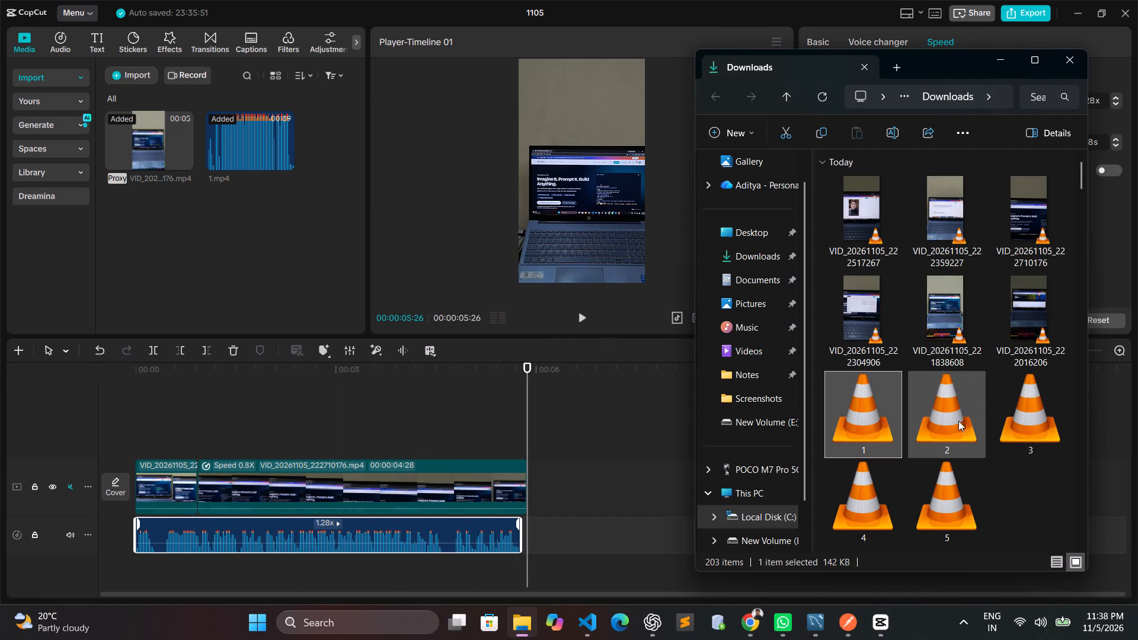
pyautogui.moveTo(948, 431); pyautogui.dragTo(308, 274)
pyautogui.moveTo(146, 222); pyautogui.dragTo(542, 516)
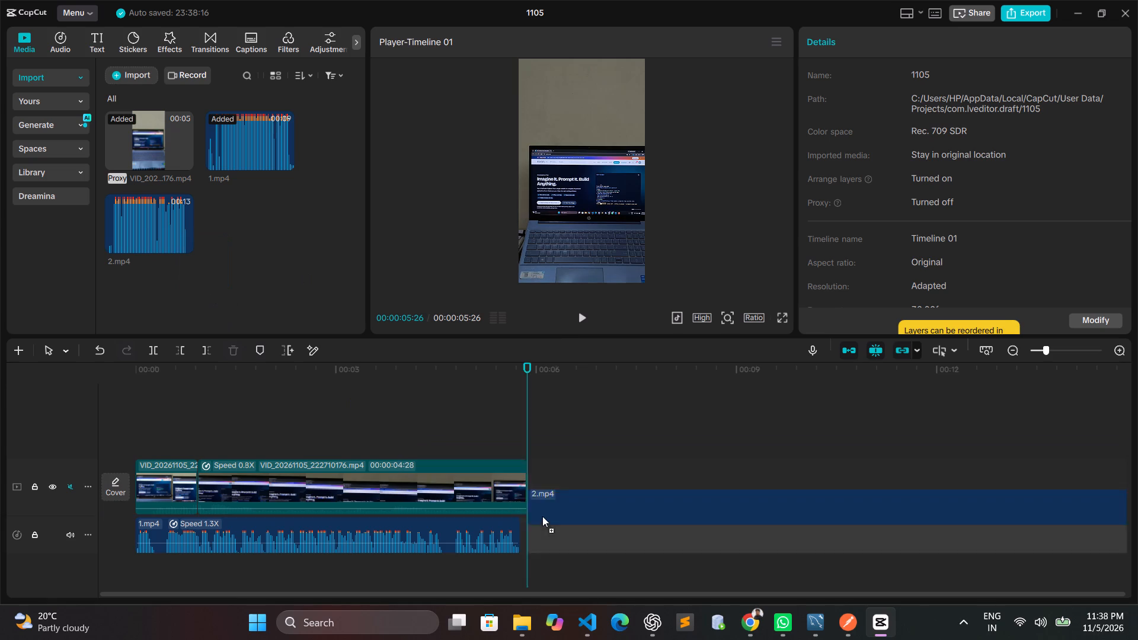
pyautogui.moveTo(542, 516); pyautogui.dragTo(521, 535)
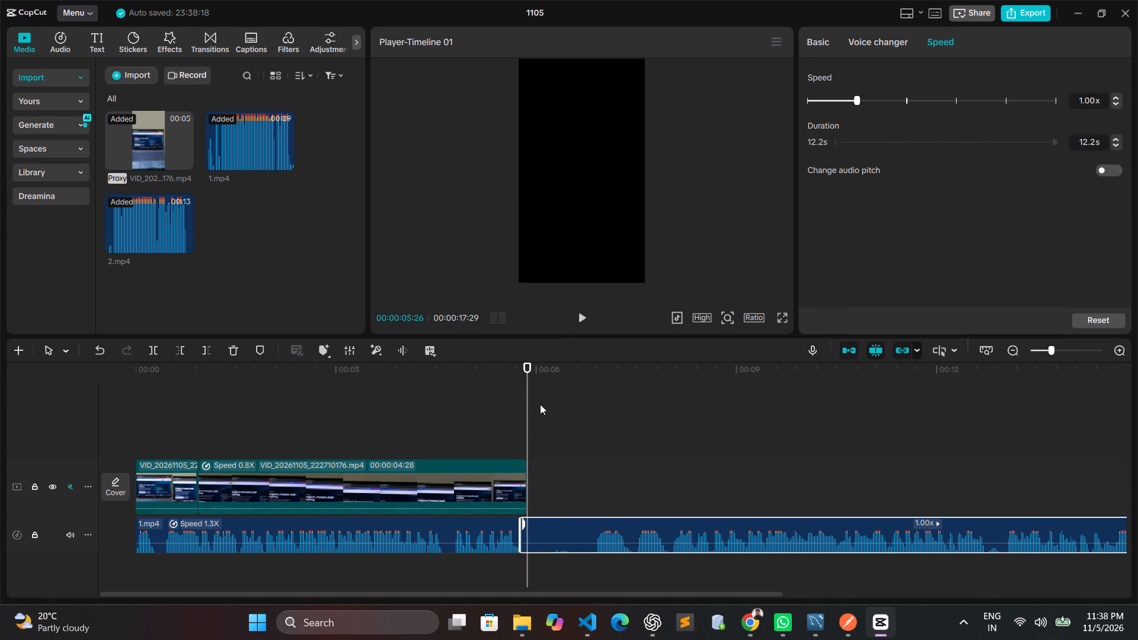
# Split the 2.mp4 audio at 00:00:06:26, where the speech starts, and delete the quiet opening piece.
pyautogui.click(561, 443)
pyautogui.moveTo(562, 370); pyautogui.dragTo(590, 377)
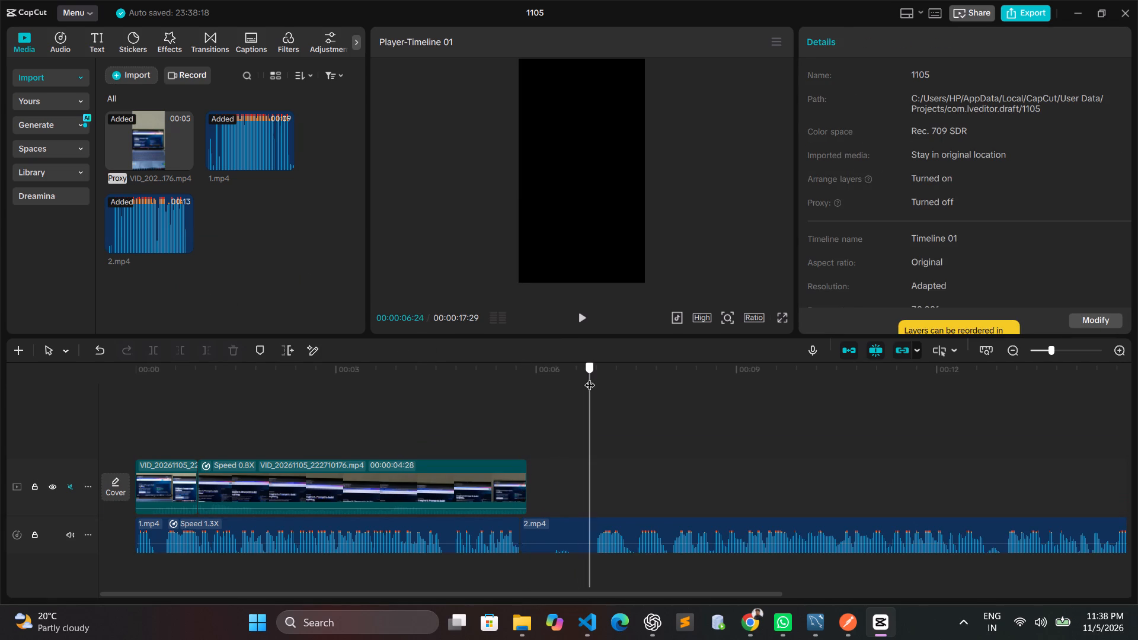
pyautogui.moveTo(590, 377); pyautogui.dragTo(594, 383)
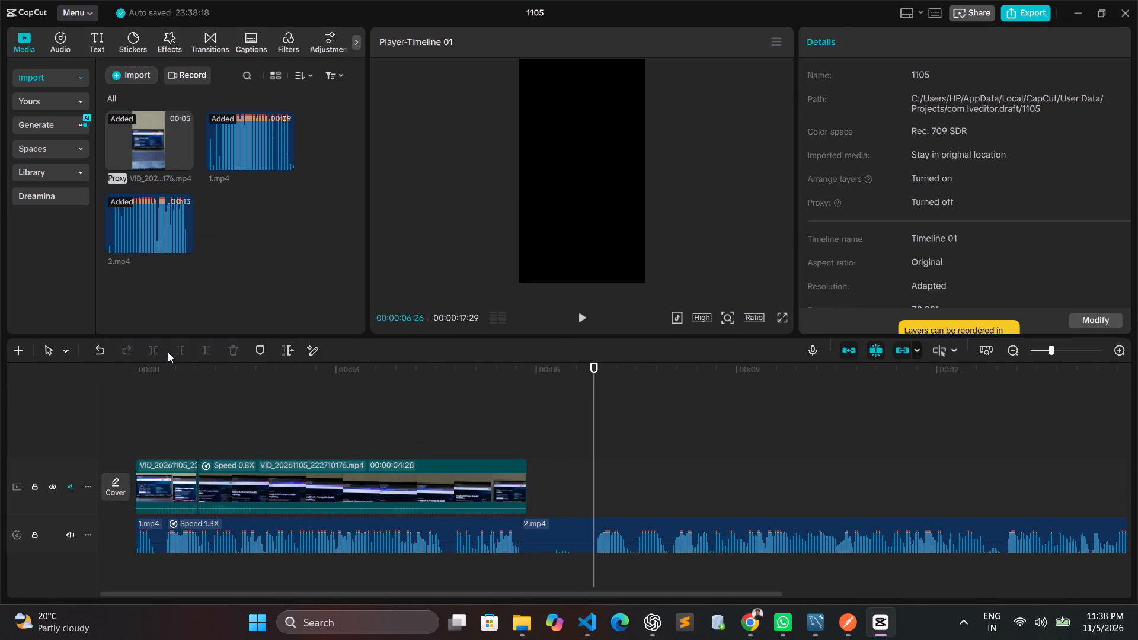
pyautogui.click(551, 539)
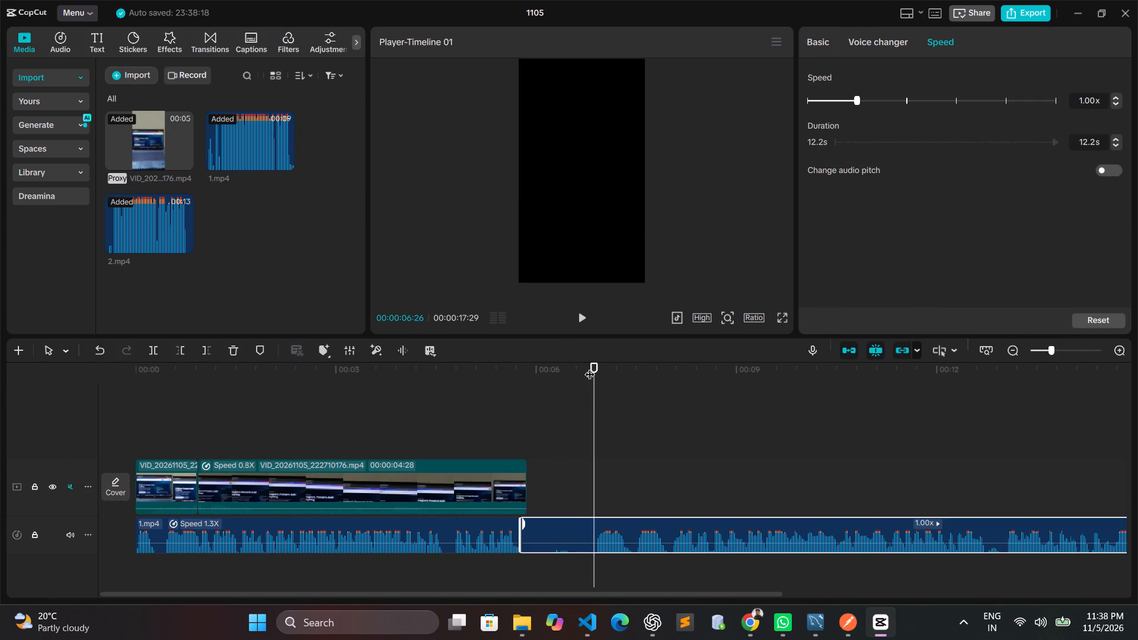
pyautogui.click(594, 362)
pyautogui.click(149, 349)
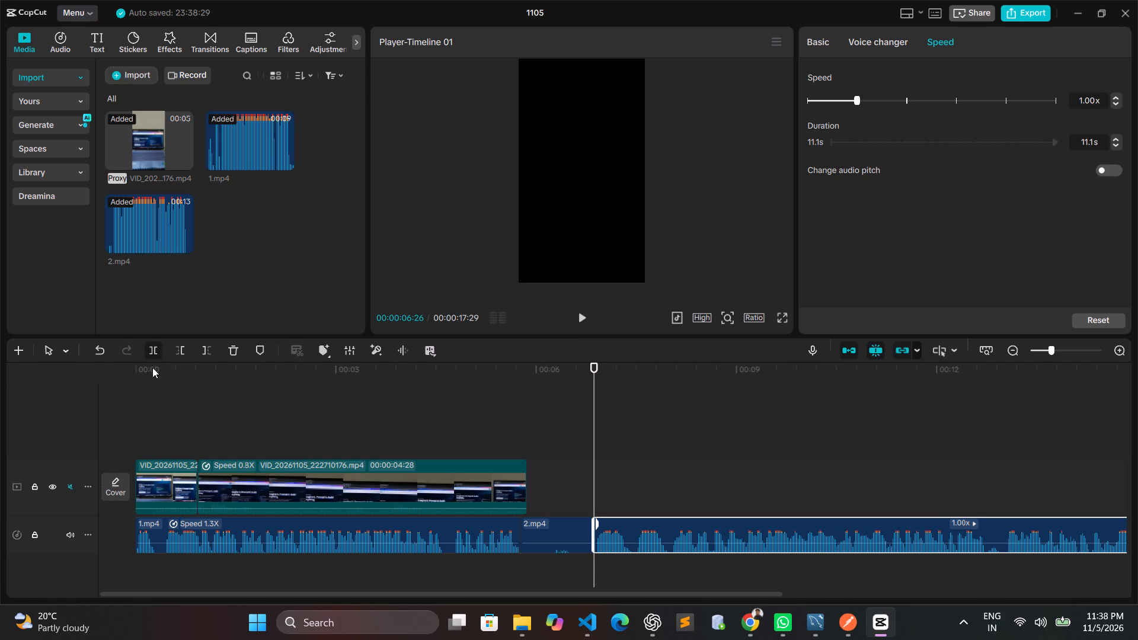
pyautogui.click(539, 532)
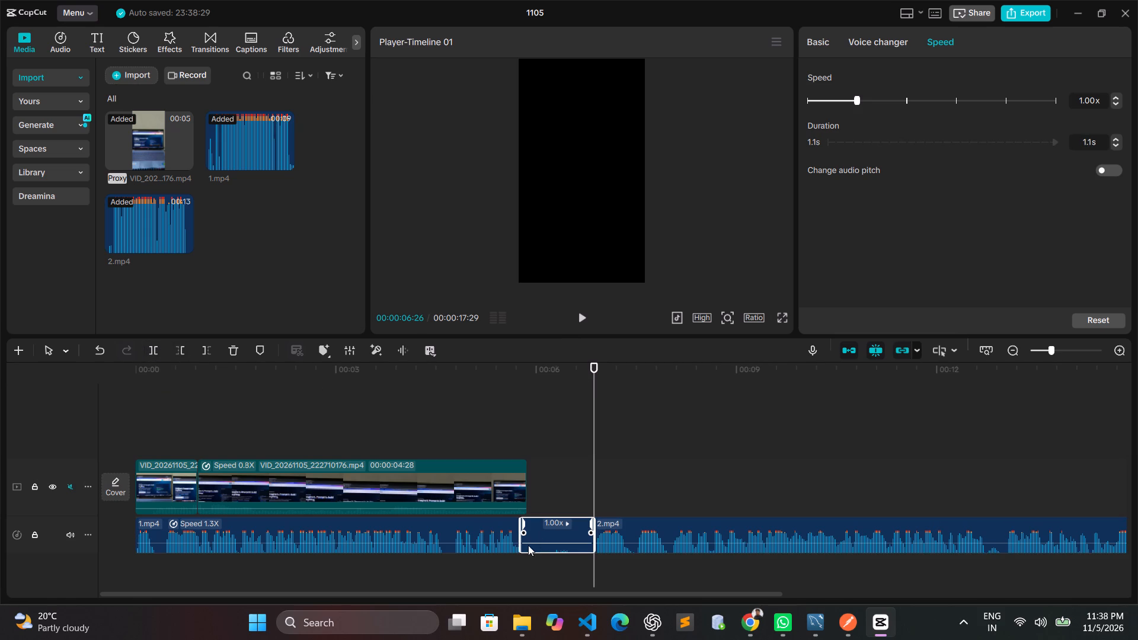
pyautogui.press('BackSpace')
# Move the remaining 2.mp4 audio earlier so it starts at the end of the video clip.
pyautogui.moveTo(728, 526); pyautogui.dragTo(664, 526)
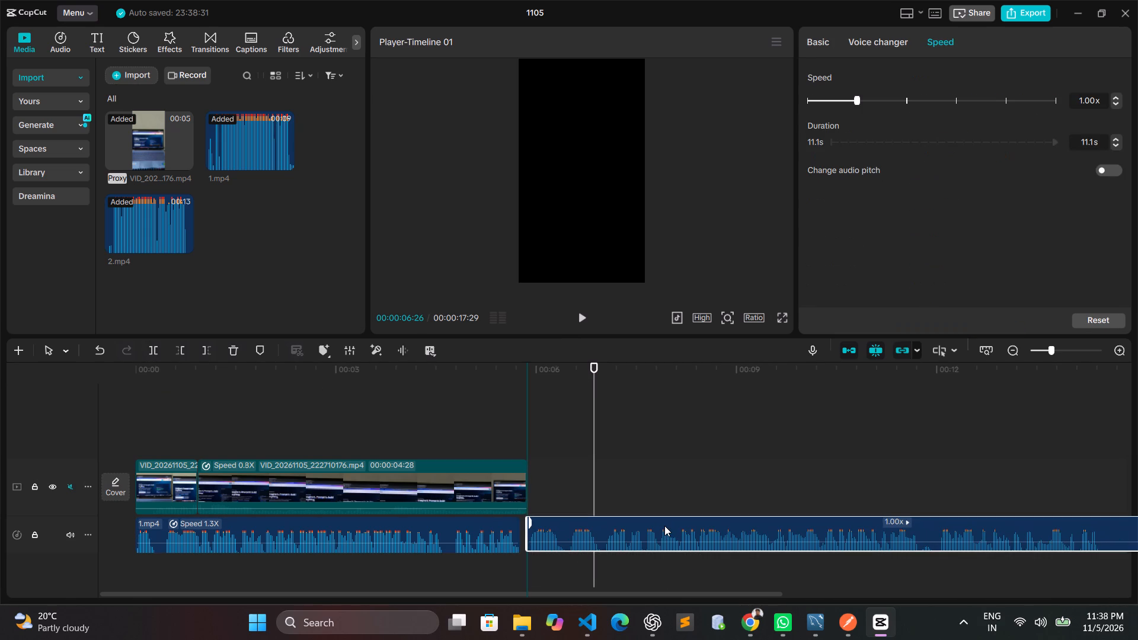
pyautogui.moveTo(664, 526); pyautogui.dragTo(663, 526)
# Set the 1.mp4 audio's duration to 5.9 s, at 1.26x speed, closing the gap before 2.mp4.
pyautogui.click(492, 535)
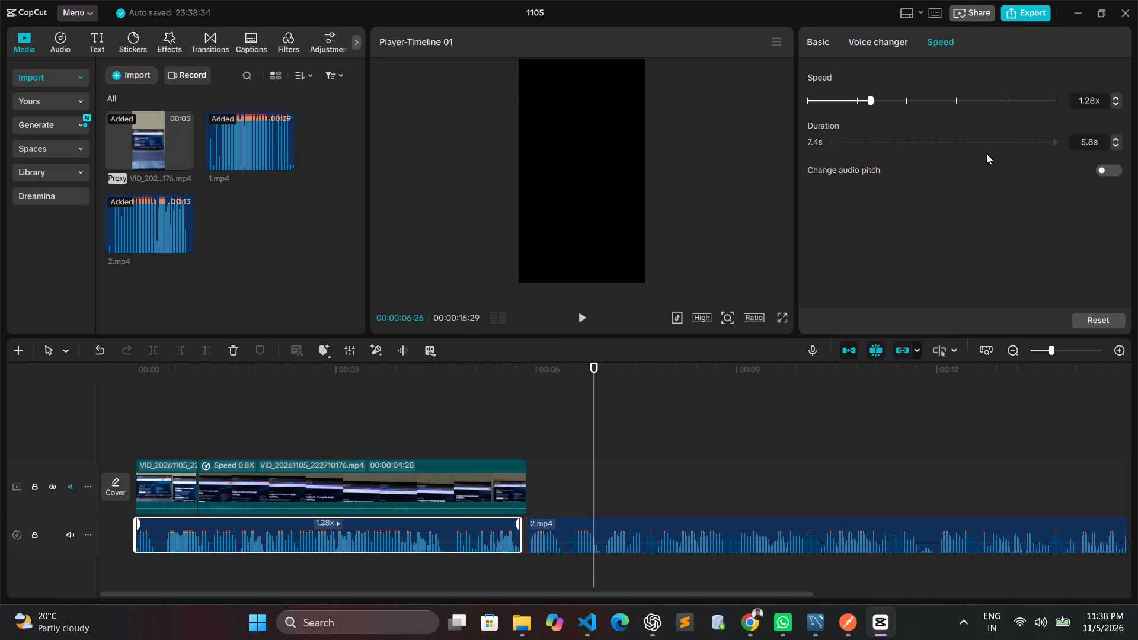
pyautogui.click(1112, 139)
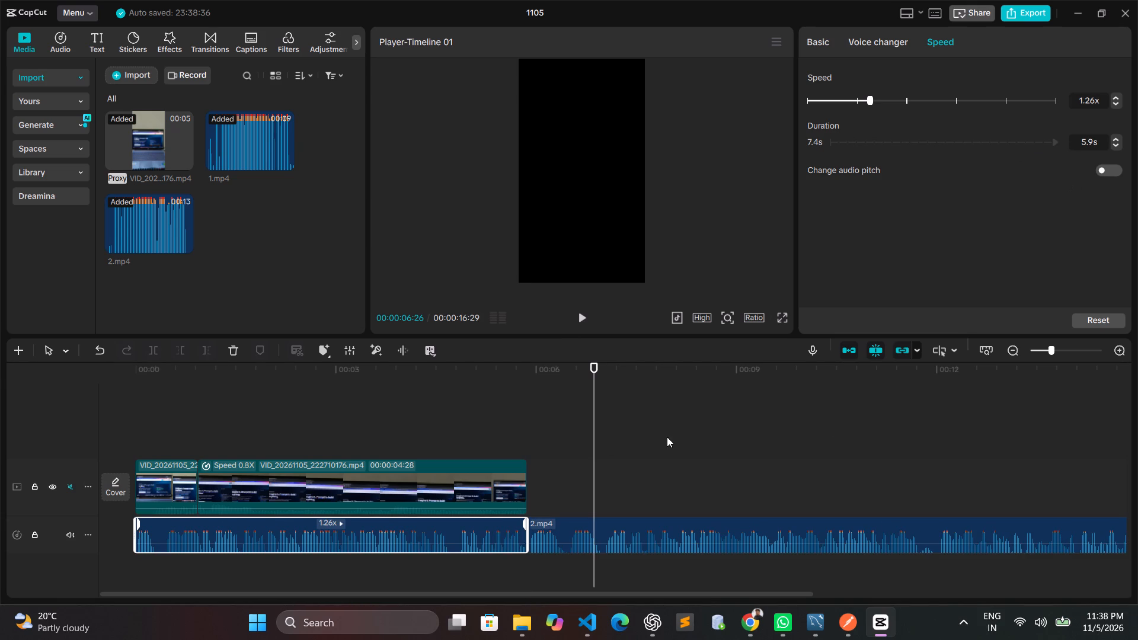
# Play the timeline from the beginning through the 2.mp4 audio, and briefly replay the opening.
pyautogui.moveTo(593, 367); pyautogui.dragTo(130, 406)
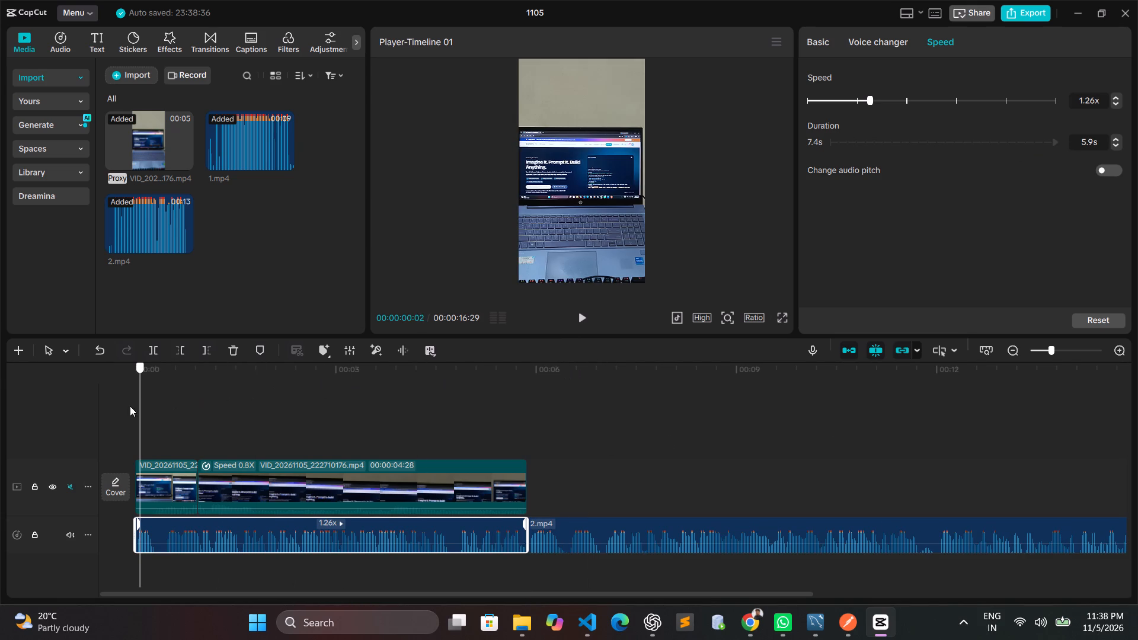
pyautogui.moveTo(130, 406); pyautogui.dragTo(124, 407)
pyautogui.click(576, 316)
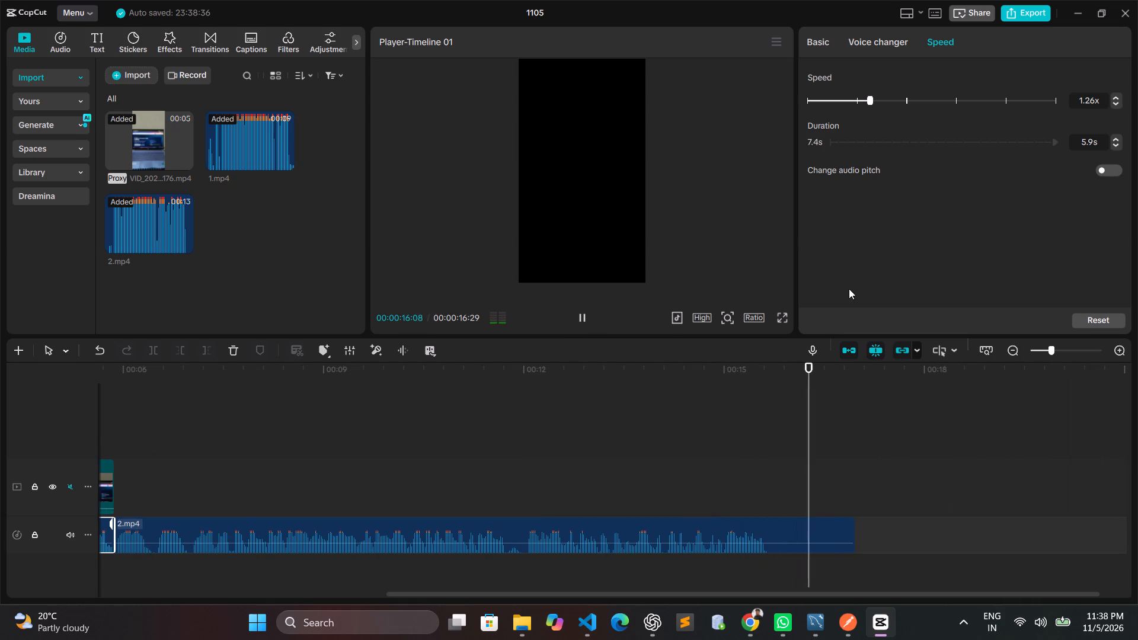
pyautogui.click(577, 321)
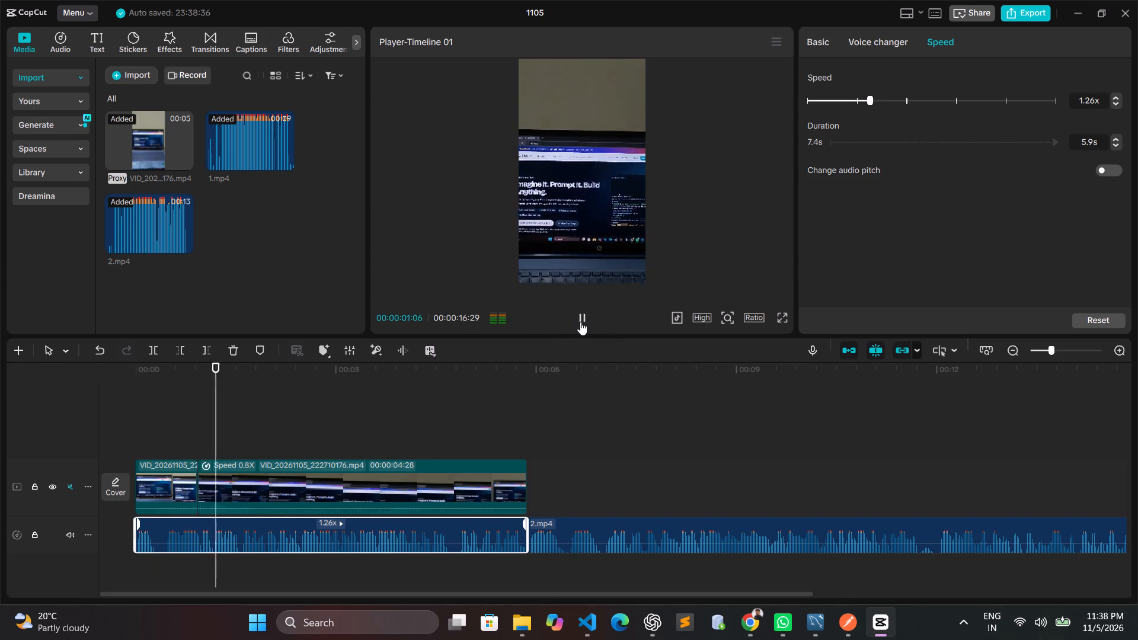
pyautogui.click(580, 321)
# Split the 2.mp4 audio at 00:00:15:19, where the speech ends, and delete the silent tail.
pyautogui.moveTo(930, 482); pyautogui.dragTo(800, 487)
pyautogui.moveTo(235, 368); pyautogui.dragTo(236, 369)
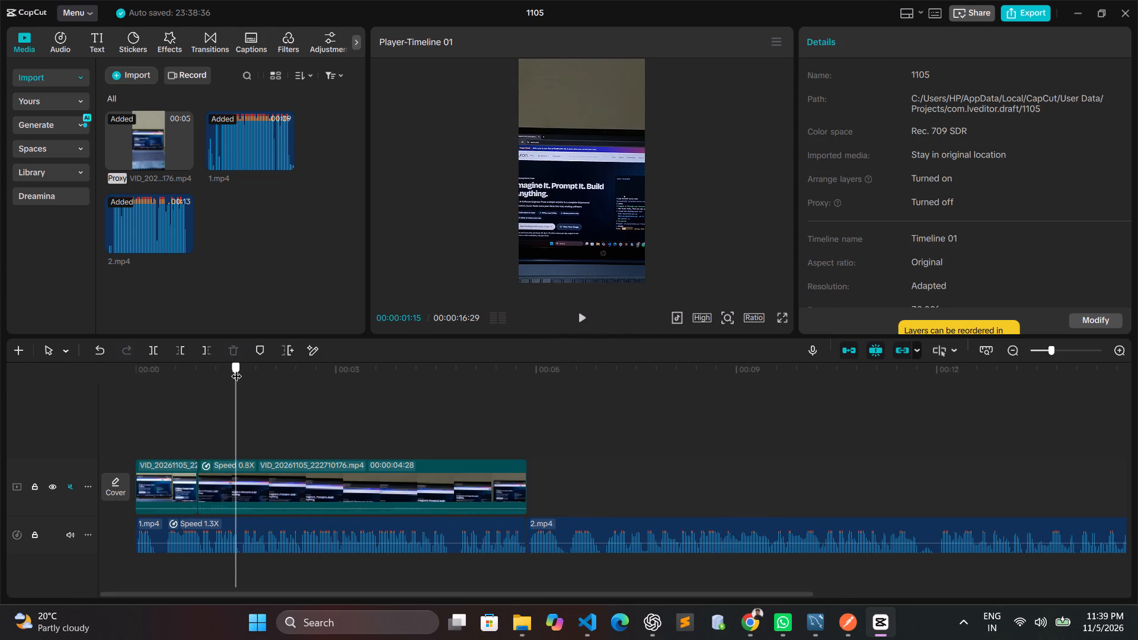
pyautogui.moveTo(236, 369); pyautogui.dragTo(1015, 476)
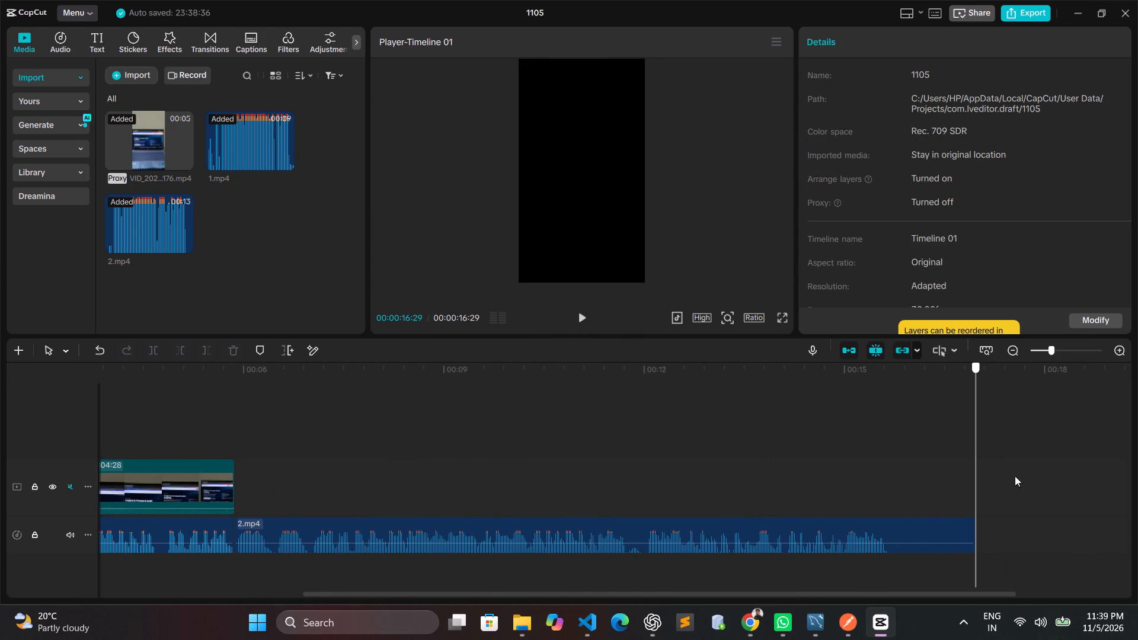
pyautogui.moveTo(1015, 476); pyautogui.dragTo(889, 487)
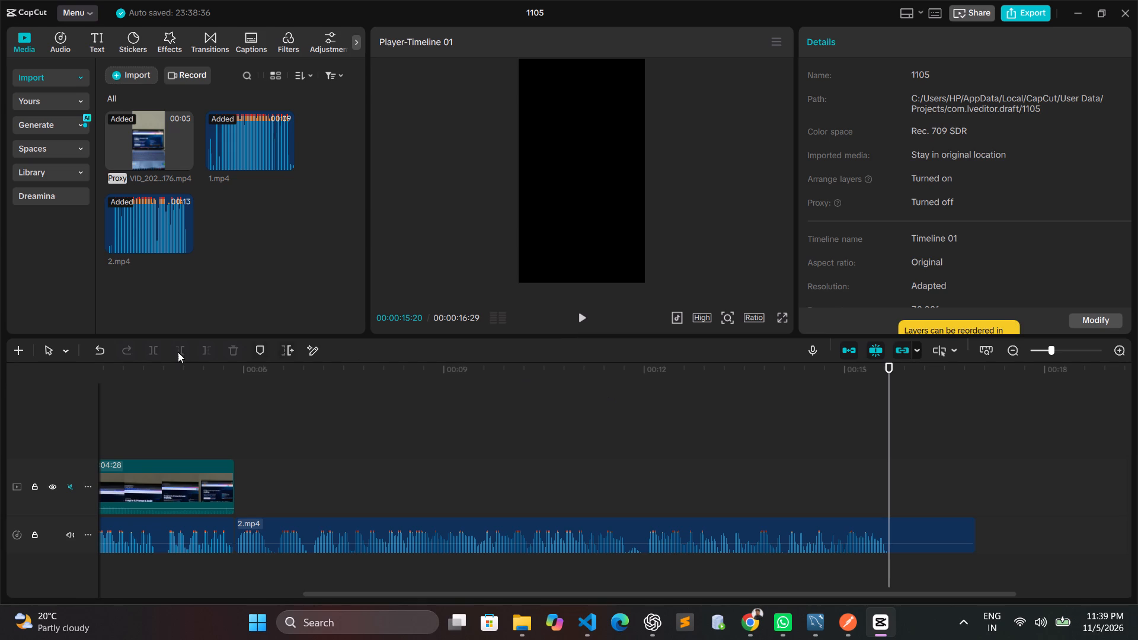
pyautogui.moveTo(591, 513); pyautogui.dragTo(591, 519)
pyautogui.click(589, 528)
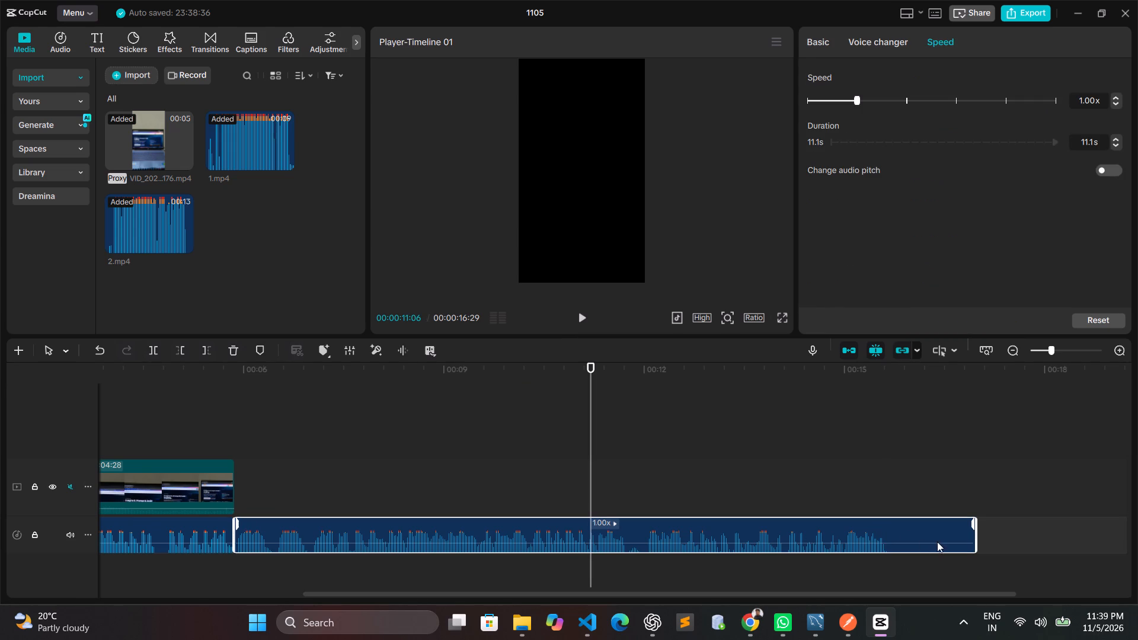
pyautogui.click(896, 523)
pyautogui.moveTo(591, 366); pyautogui.dragTo(823, 386)
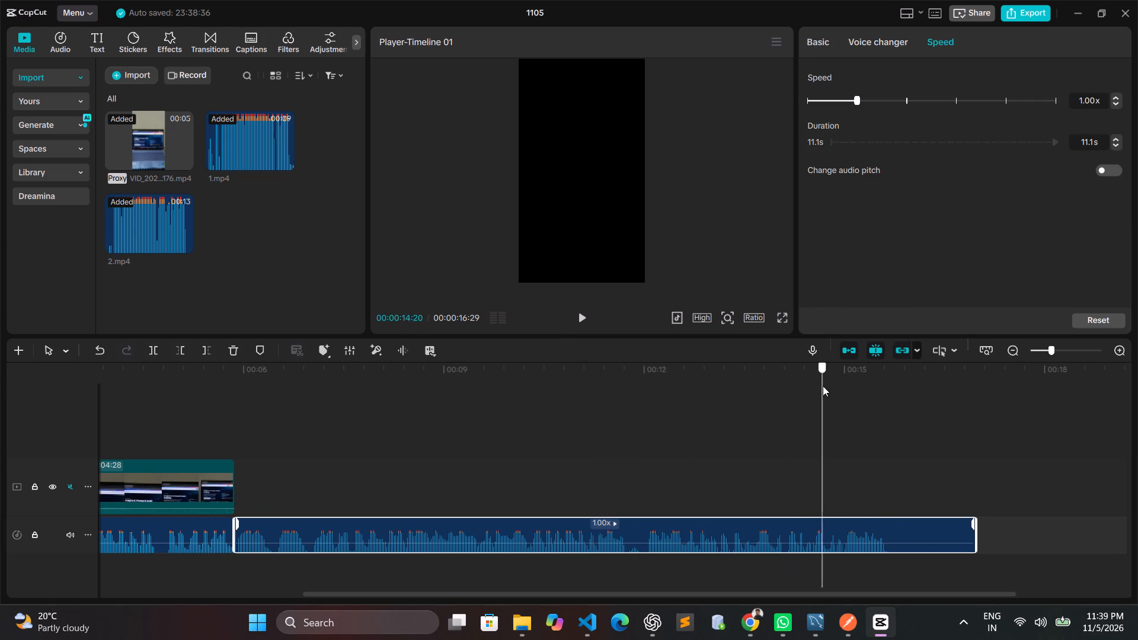
pyautogui.moveTo(823, 386); pyautogui.dragTo(887, 406)
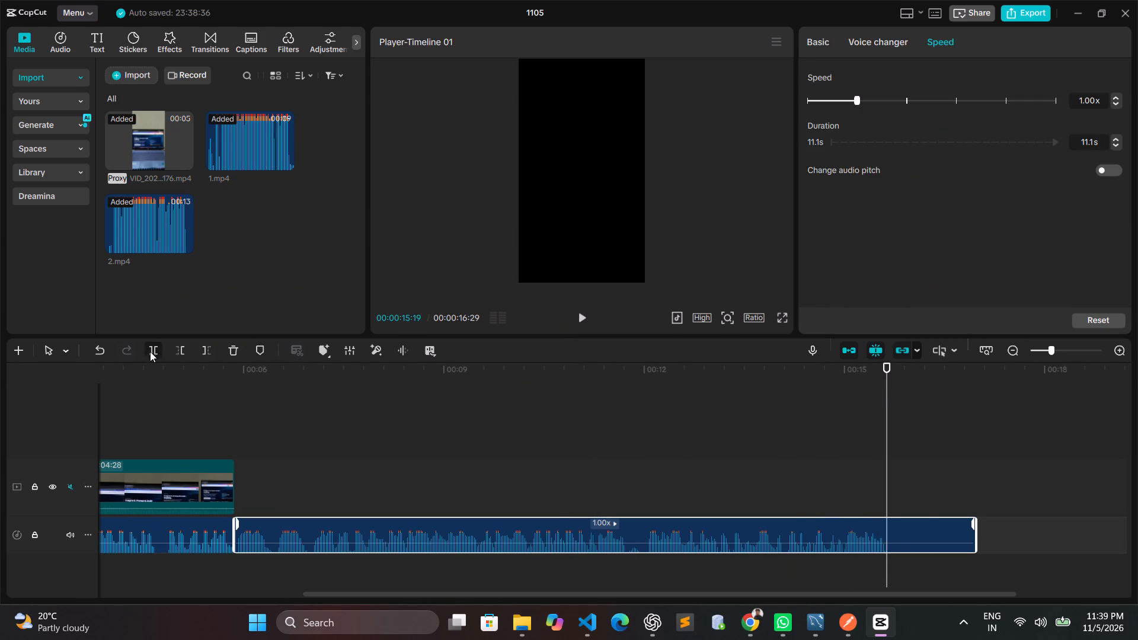
pyautogui.click(150, 351)
pyautogui.click(902, 537)
pyautogui.press('BackSpace')
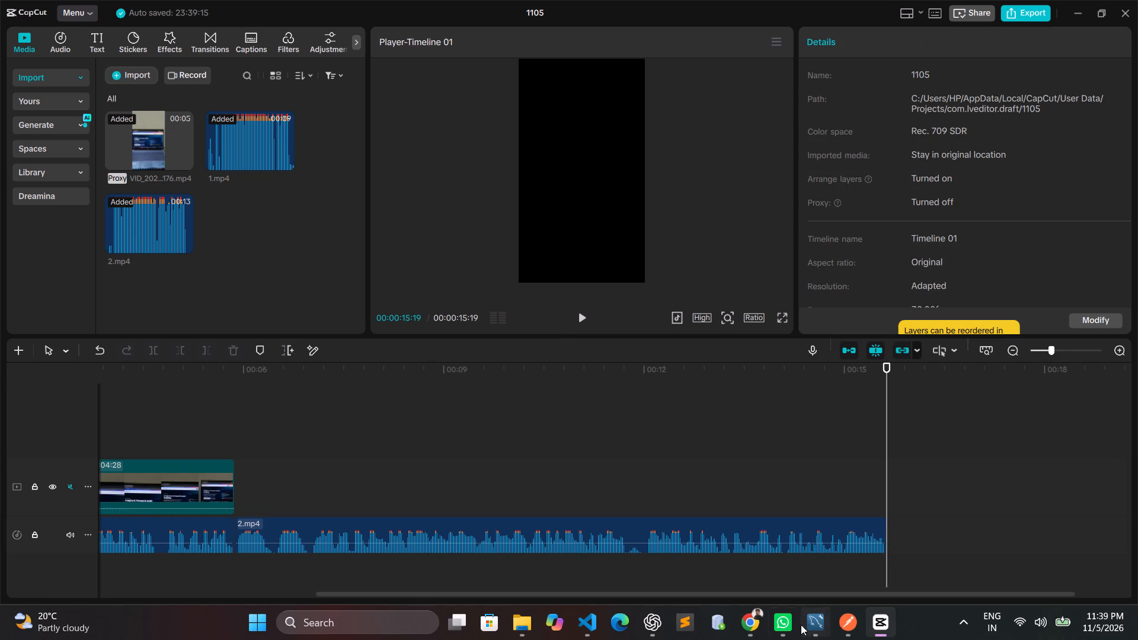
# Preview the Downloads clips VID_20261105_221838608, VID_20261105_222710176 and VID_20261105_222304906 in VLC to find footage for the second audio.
pyautogui.click(530, 627)
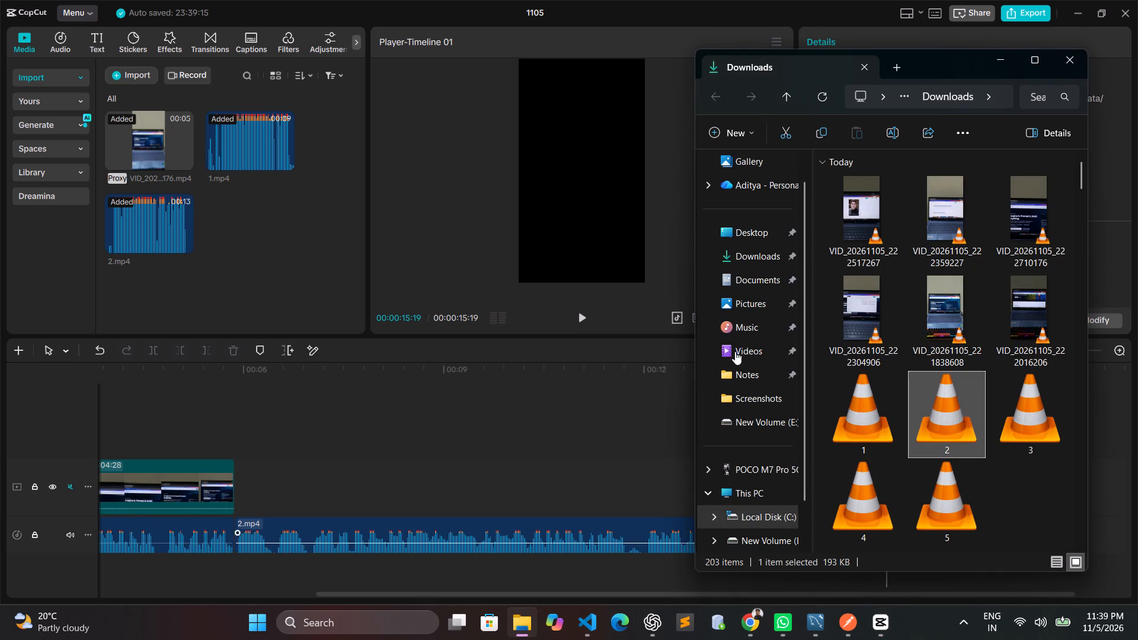
pyautogui.doubleClick(952, 315)
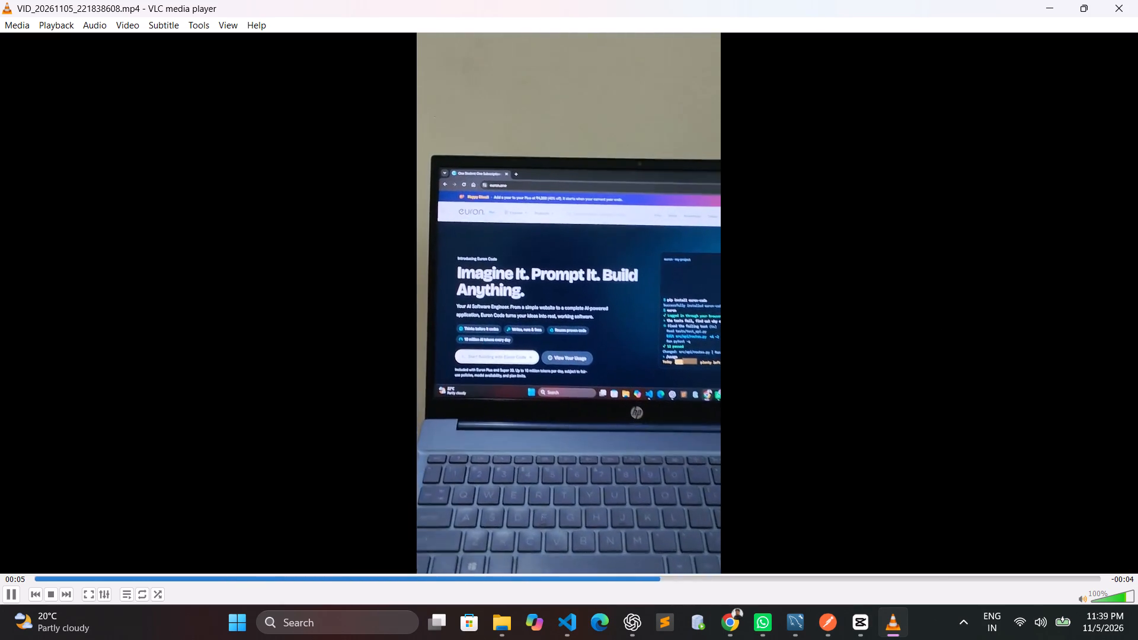
pyautogui.click(1136, 0)
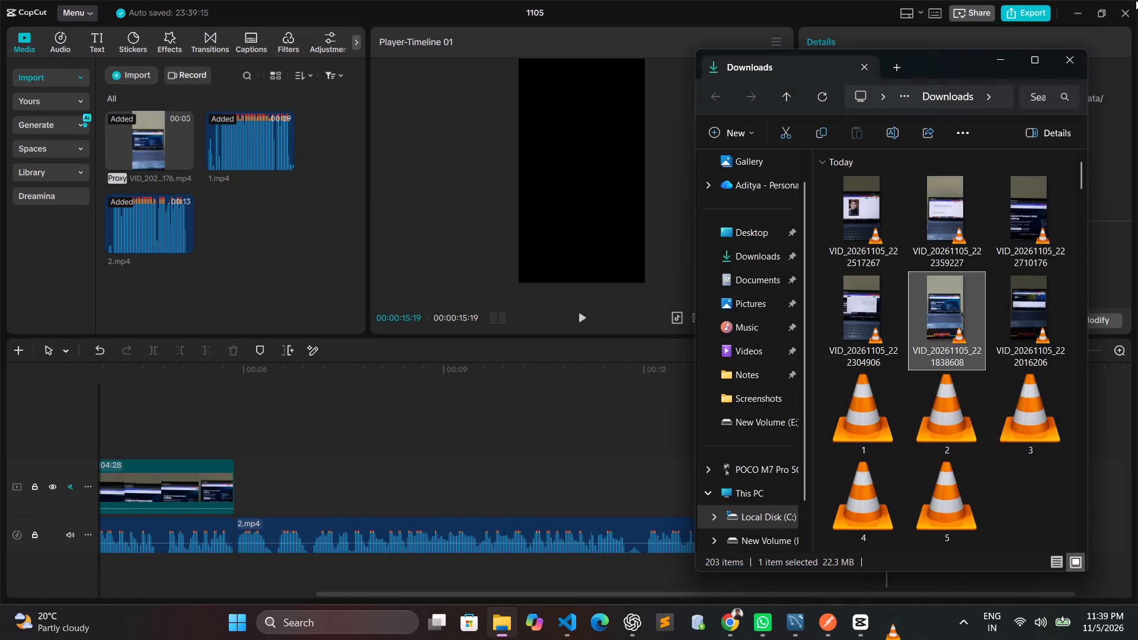
pyautogui.doubleClick(1036, 217)
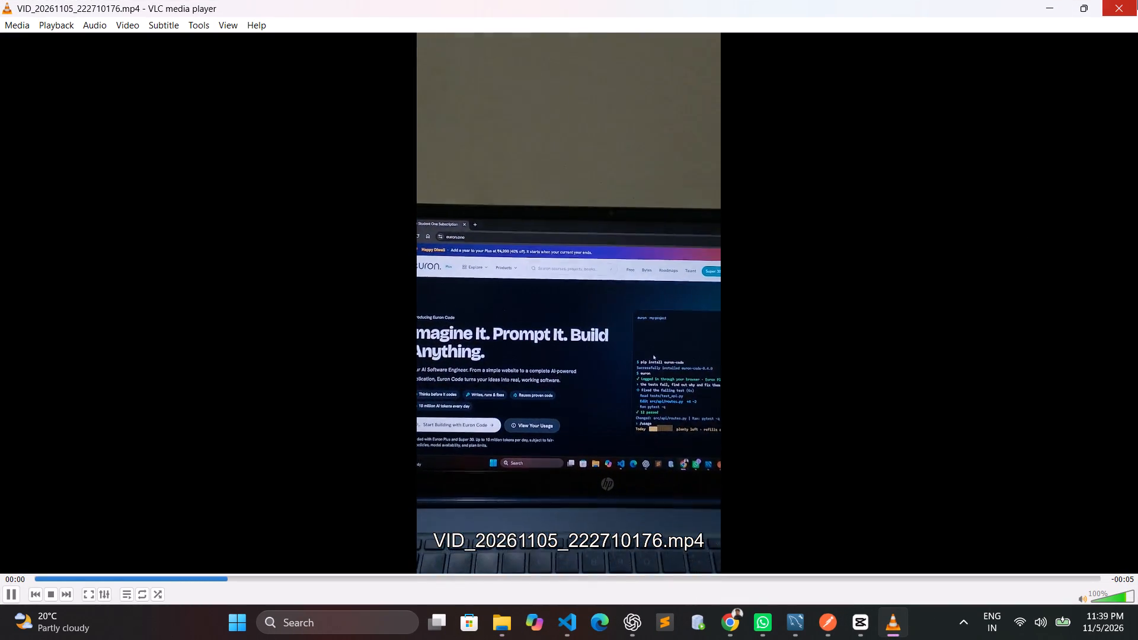
pyautogui.click(1136, 0)
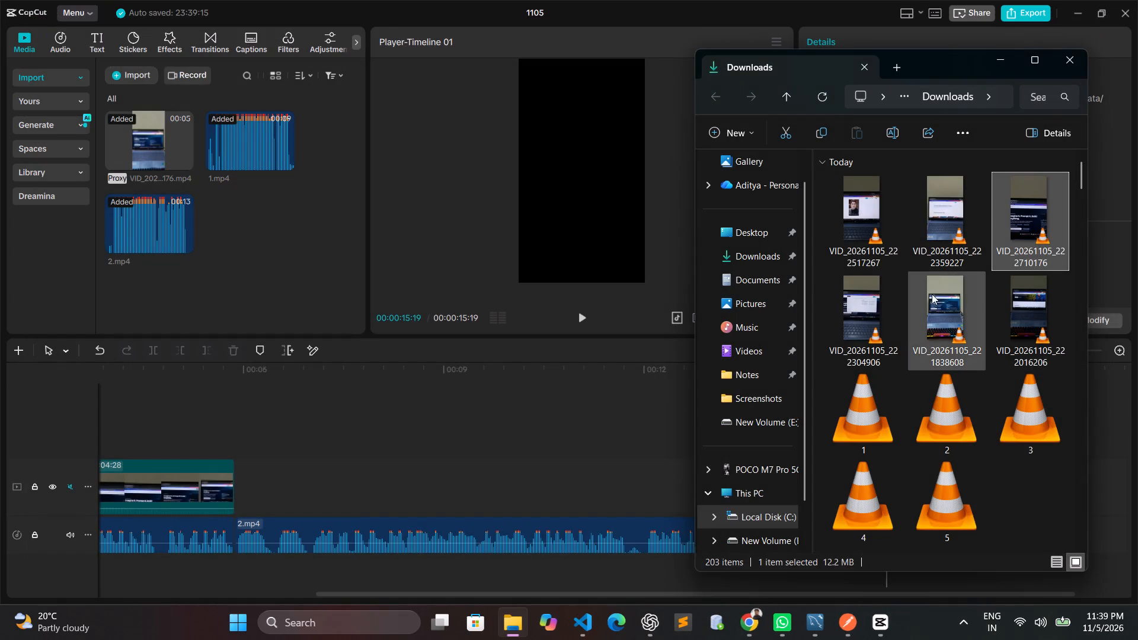
pyautogui.doubleClick(879, 309)
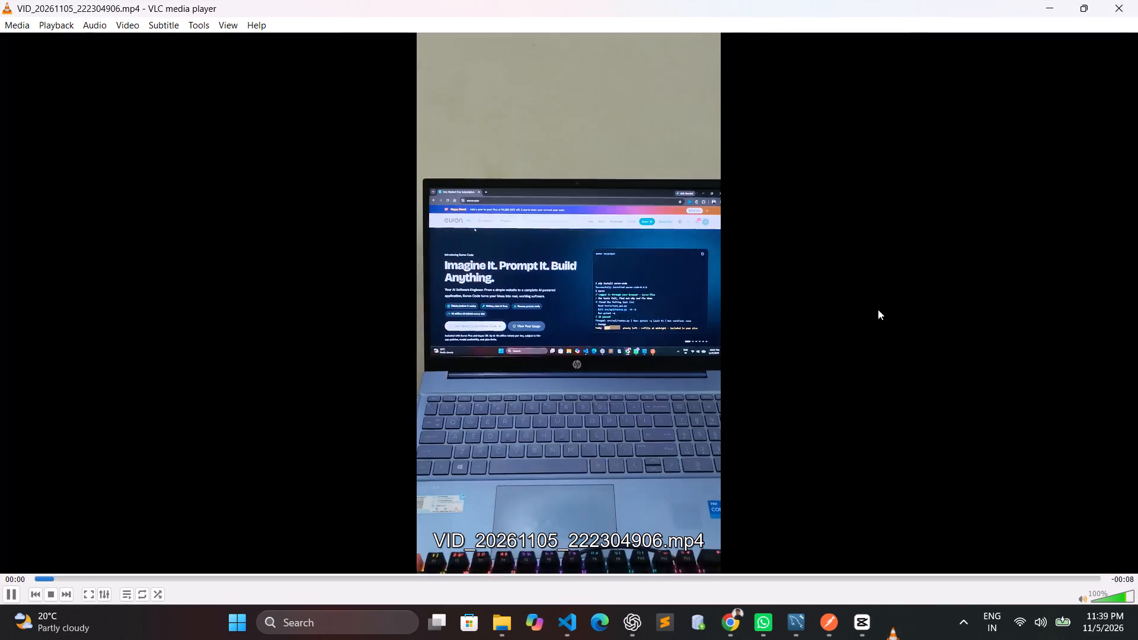
pyautogui.click(1137, 1)
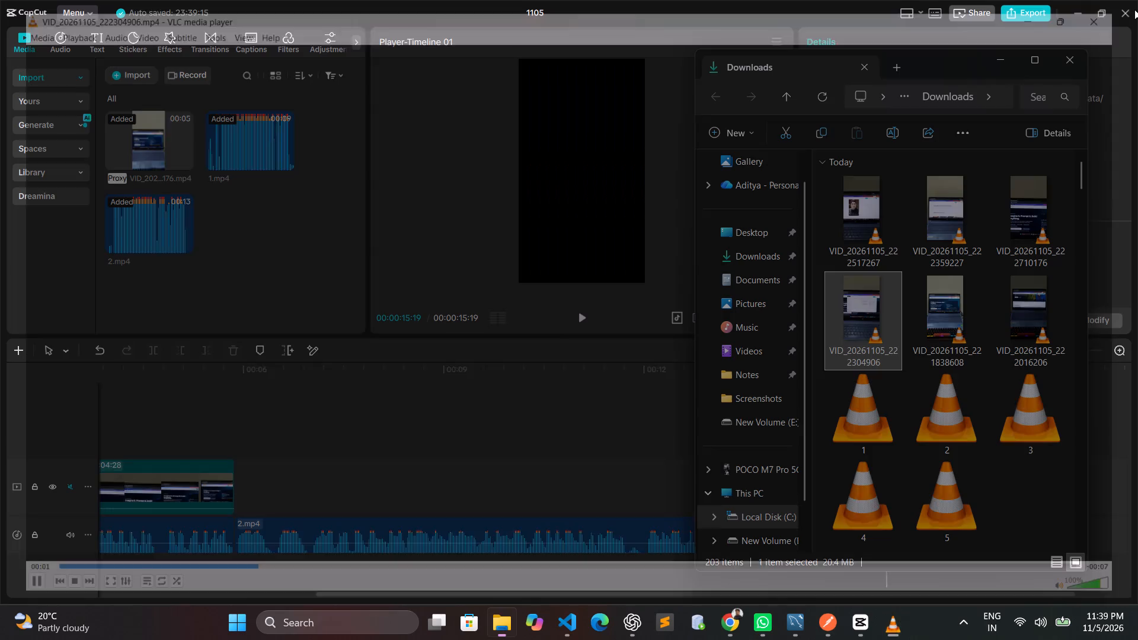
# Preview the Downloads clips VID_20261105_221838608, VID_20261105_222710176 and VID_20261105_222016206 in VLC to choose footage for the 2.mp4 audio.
pyautogui.doubleClick(960, 327)
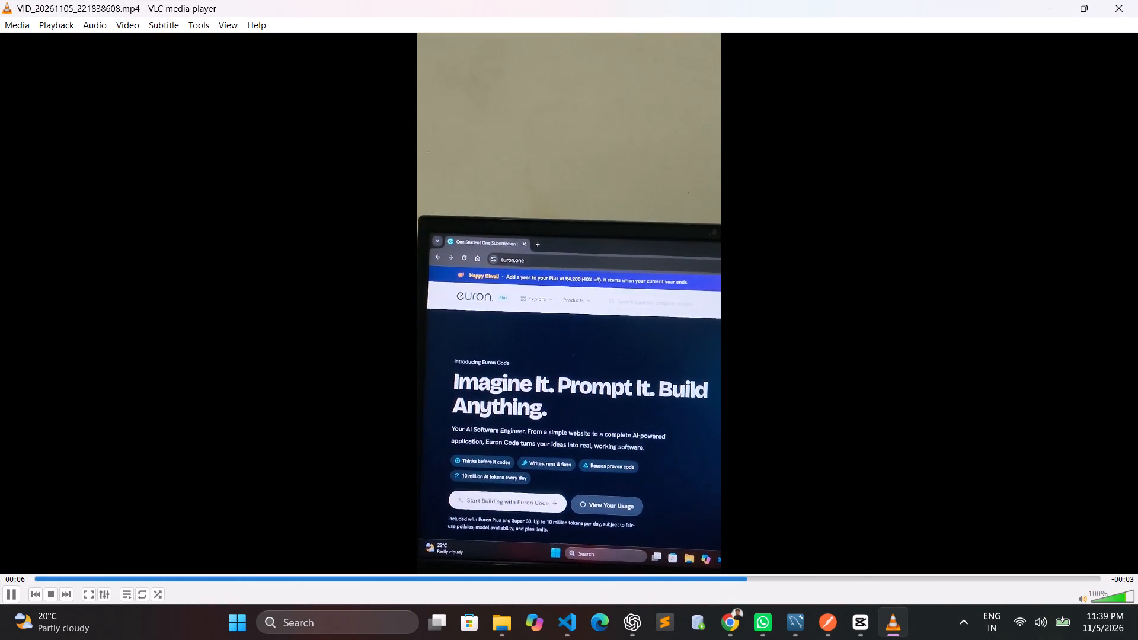
pyautogui.click(1137, 0)
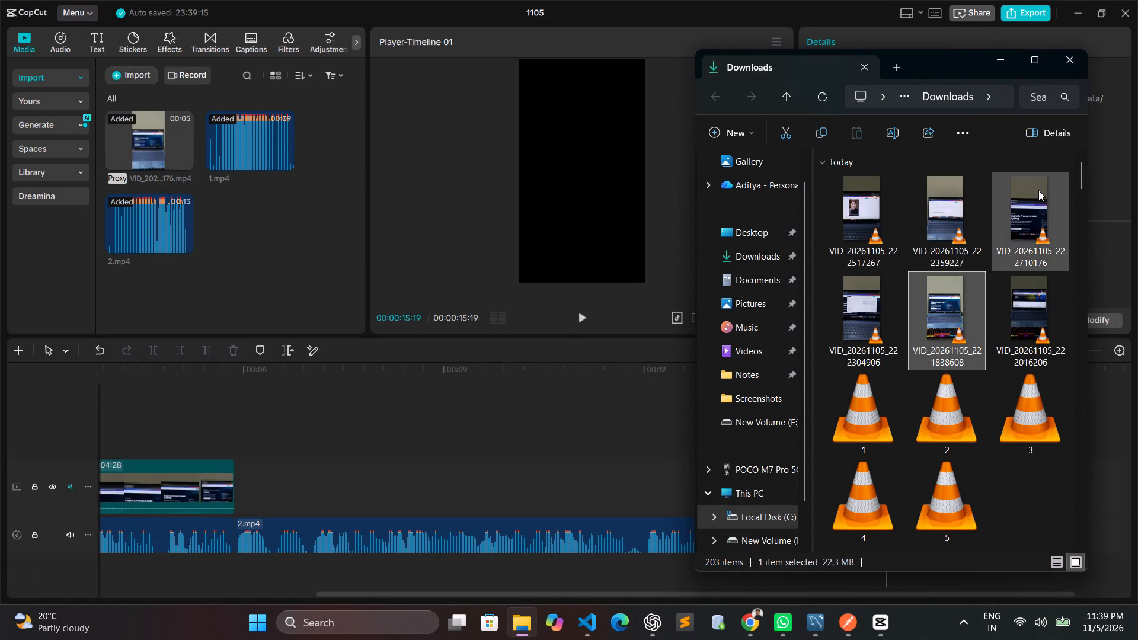
pyautogui.doubleClick(1038, 190)
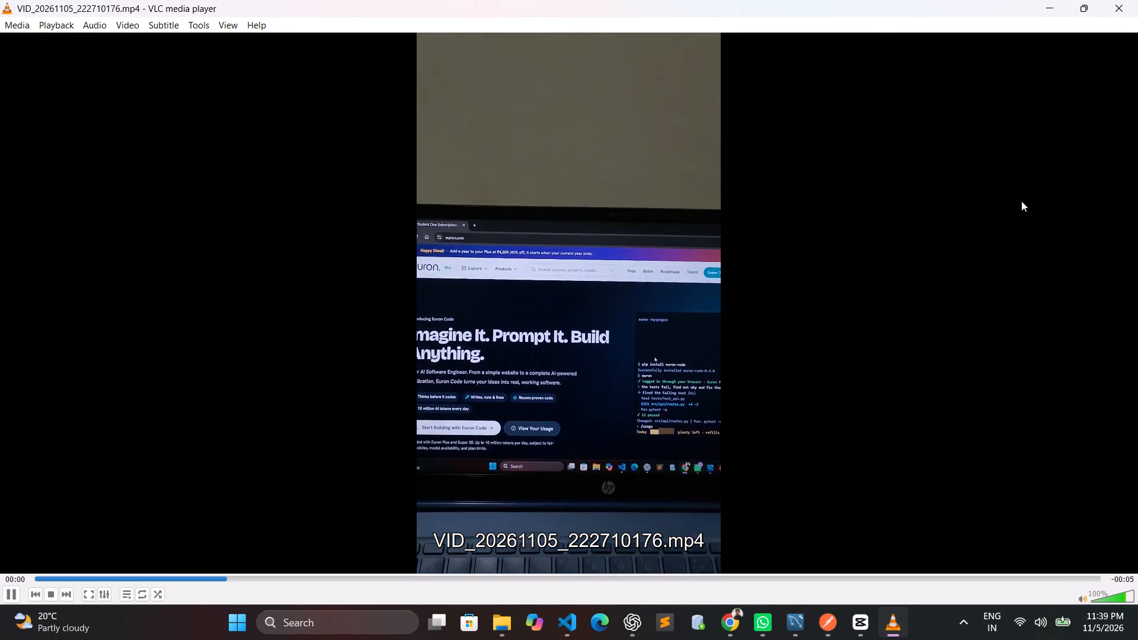
pyautogui.click(1137, 0)
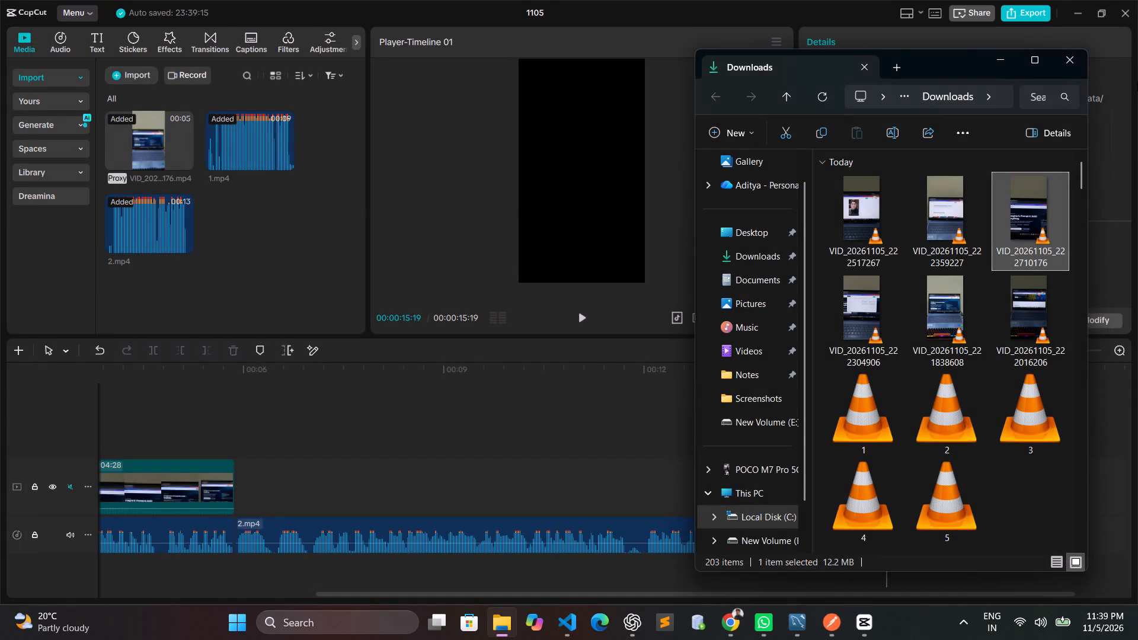
pyautogui.click(938, 330)
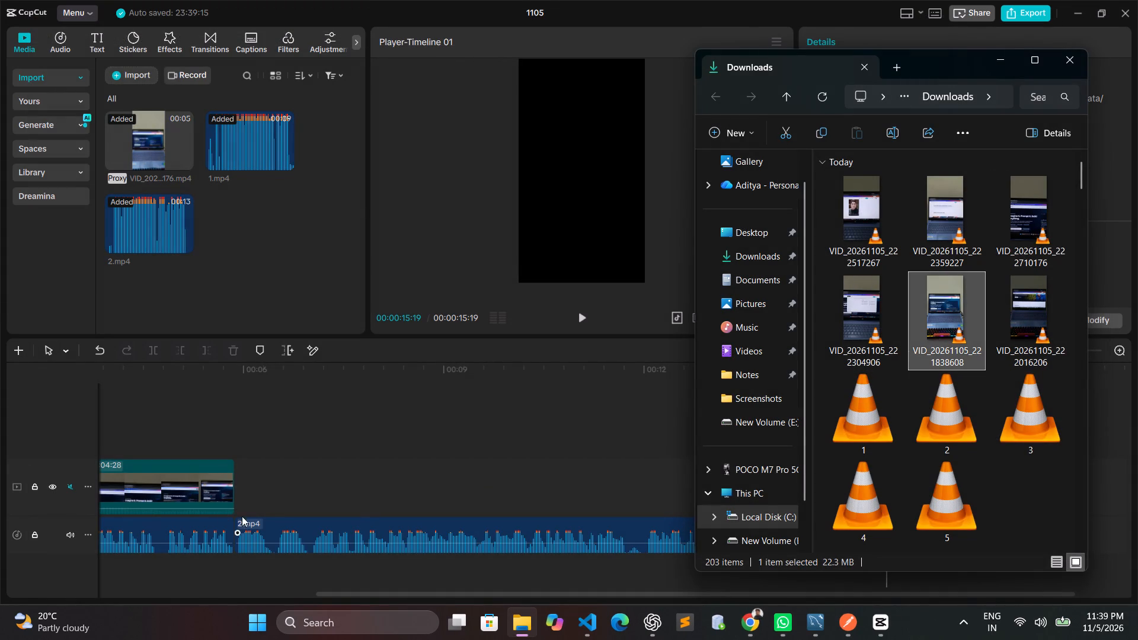
pyautogui.scroll(-1, 337, 497)
pyautogui.doubleClick(1025, 306)
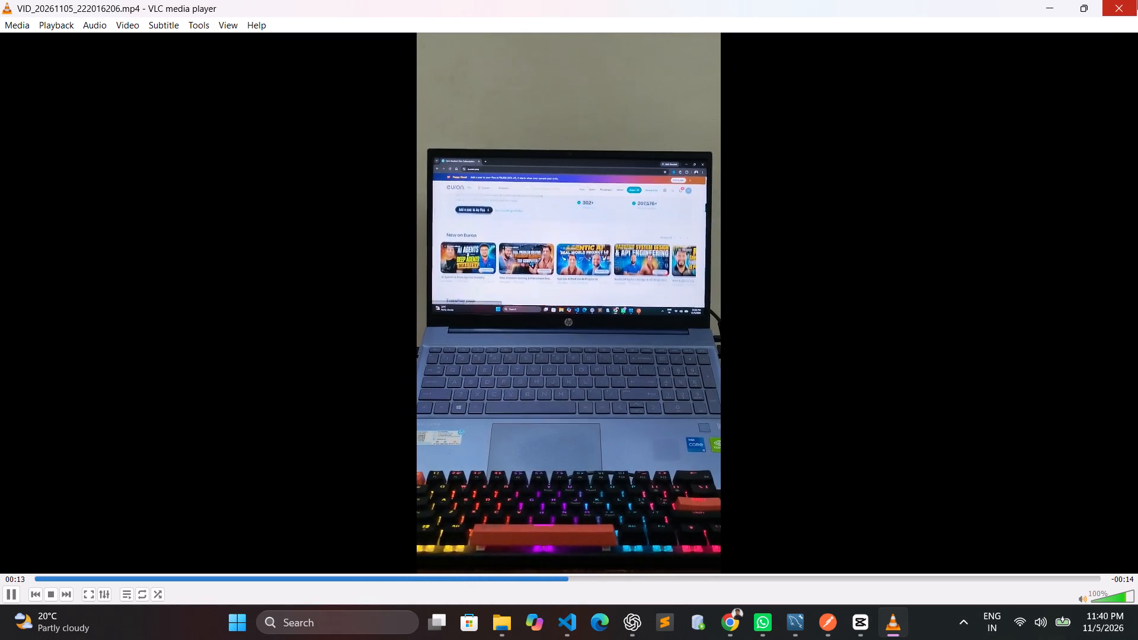
pyautogui.click(1137, 0)
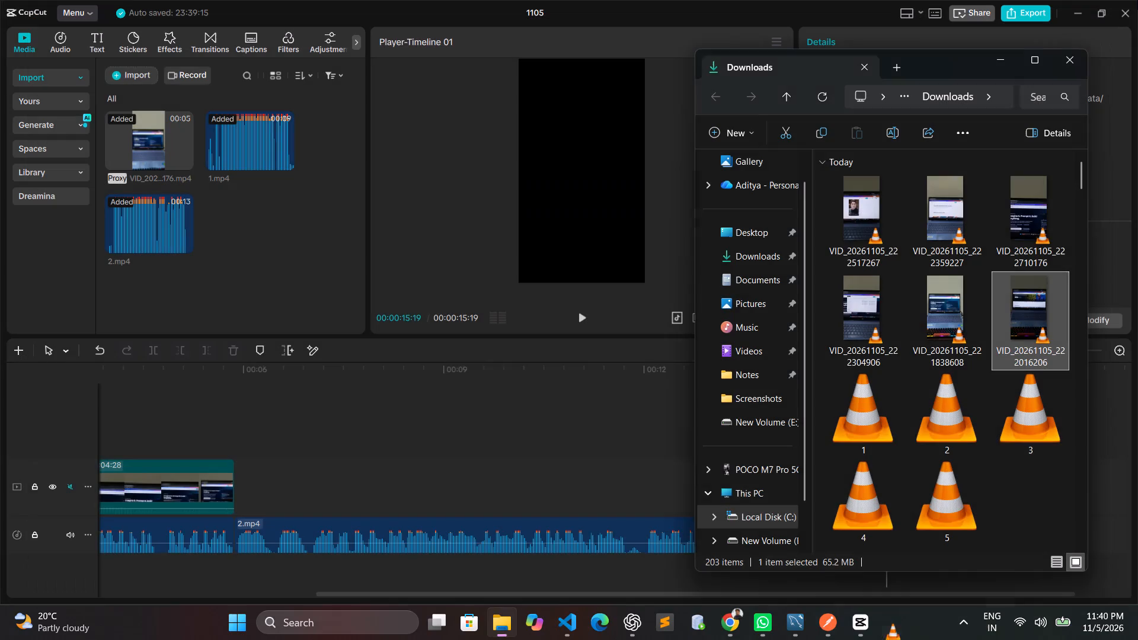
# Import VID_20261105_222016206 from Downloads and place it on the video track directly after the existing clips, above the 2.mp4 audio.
pyautogui.moveTo(1037, 317); pyautogui.dragTo(282, 278)
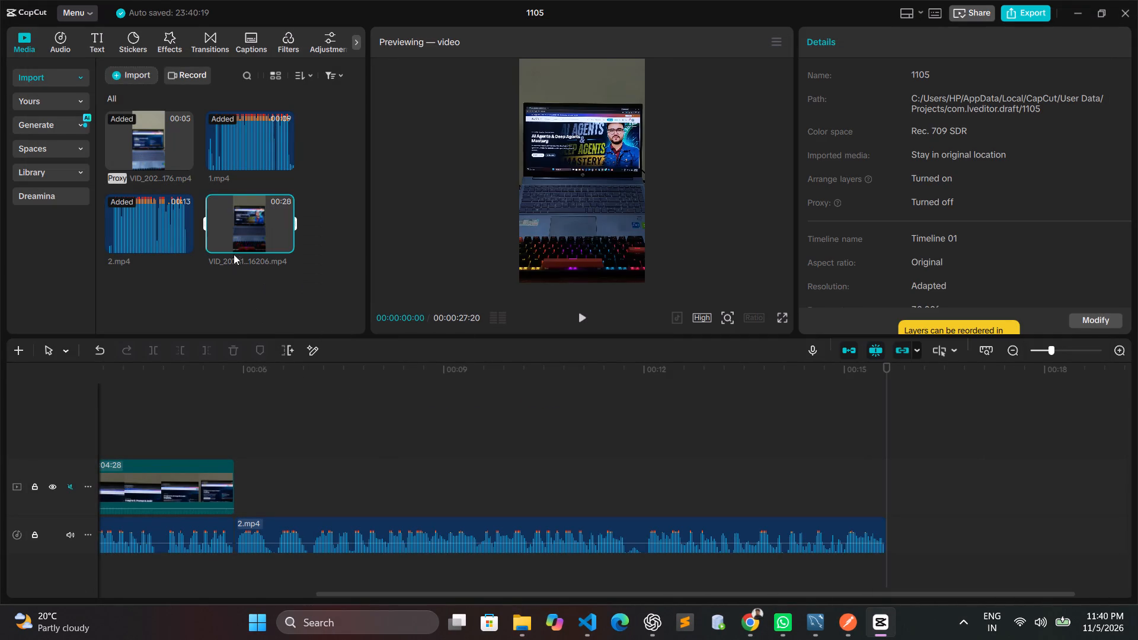
pyautogui.moveTo(237, 231); pyautogui.dragTo(232, 492)
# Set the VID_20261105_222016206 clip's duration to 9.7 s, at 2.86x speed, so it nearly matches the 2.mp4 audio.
pyautogui.click(1015, 486)
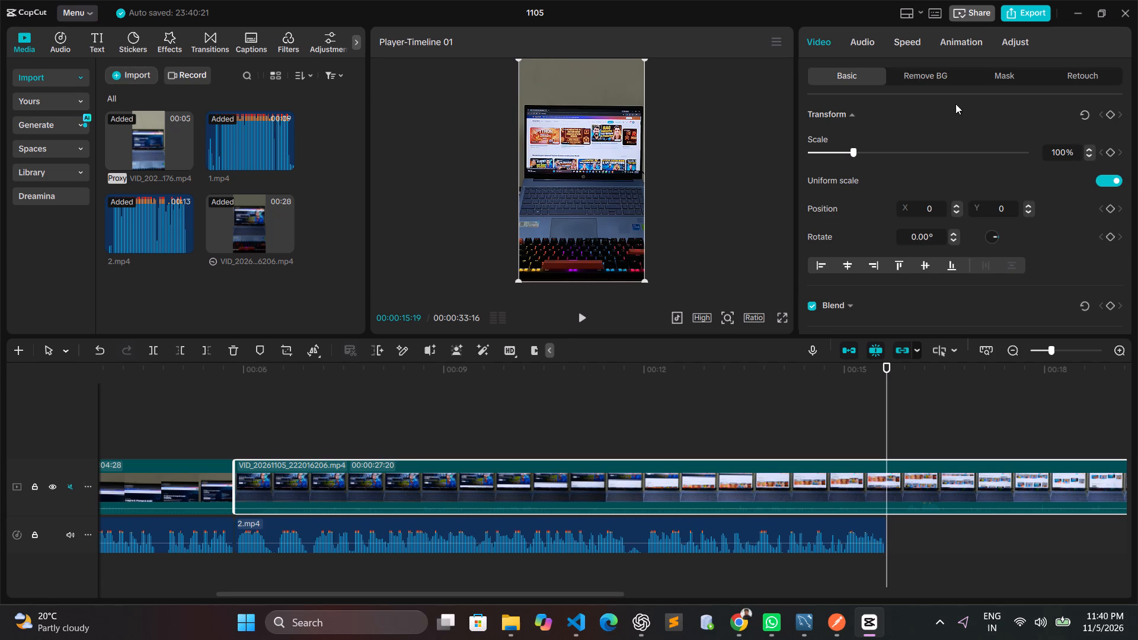
pyautogui.click(894, 48)
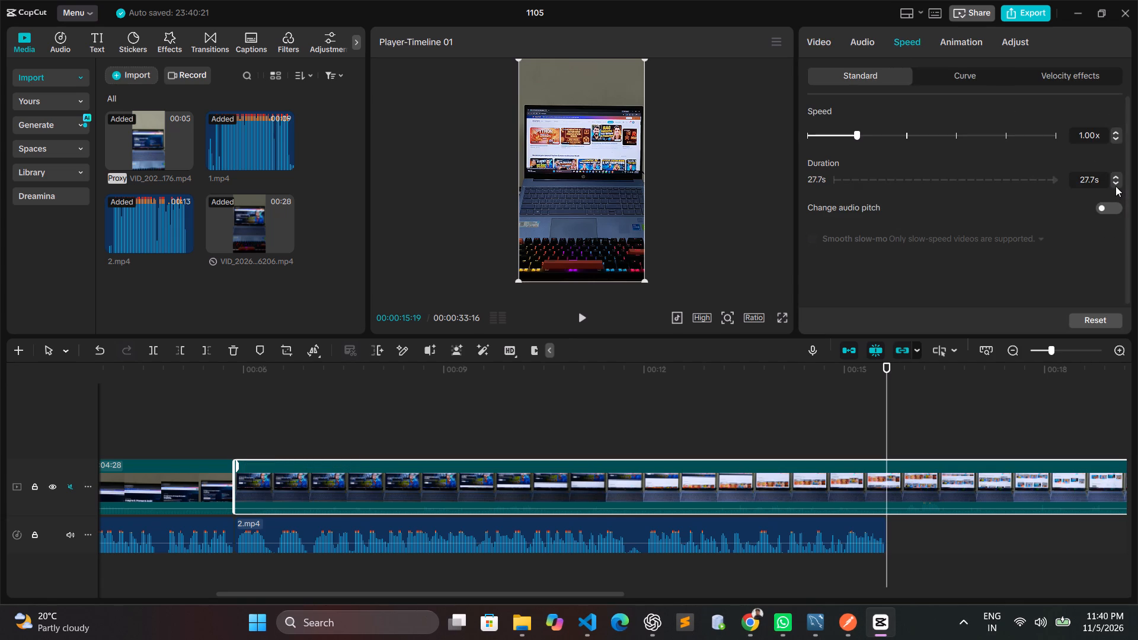
pyautogui.tripleClick(1115, 185)
pyautogui.tripleClick(1115, 185)
pyautogui.tripleClick(1115, 185)
pyautogui.tripleClick(1115, 185)
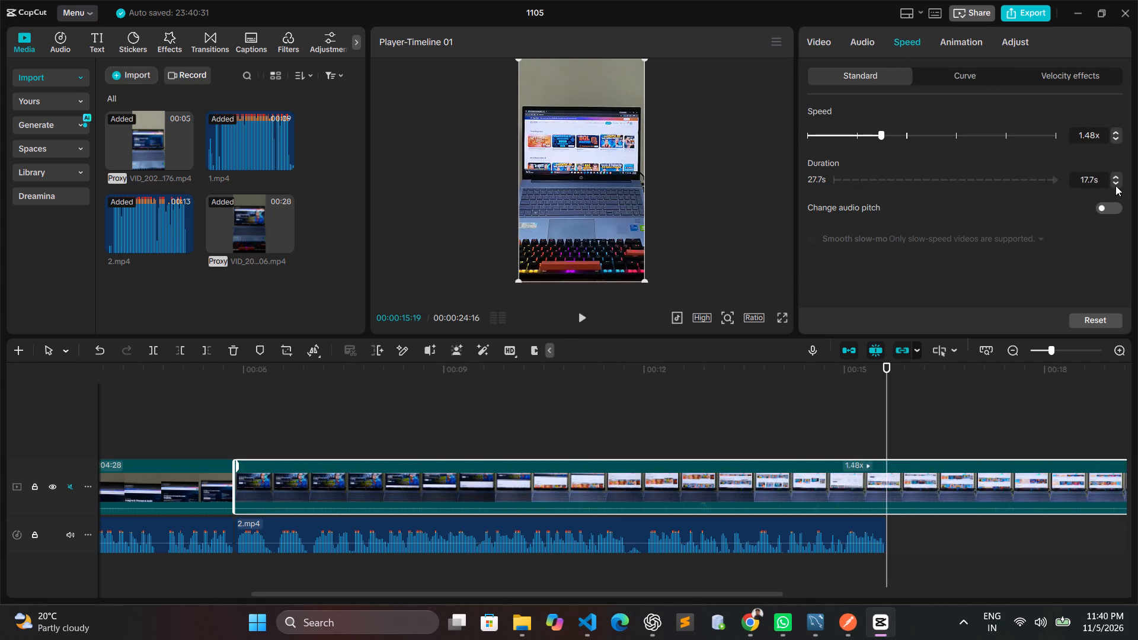
pyautogui.tripleClick(1115, 185)
pyautogui.tripleClick(1115, 185)
pyautogui.click(1115, 185)
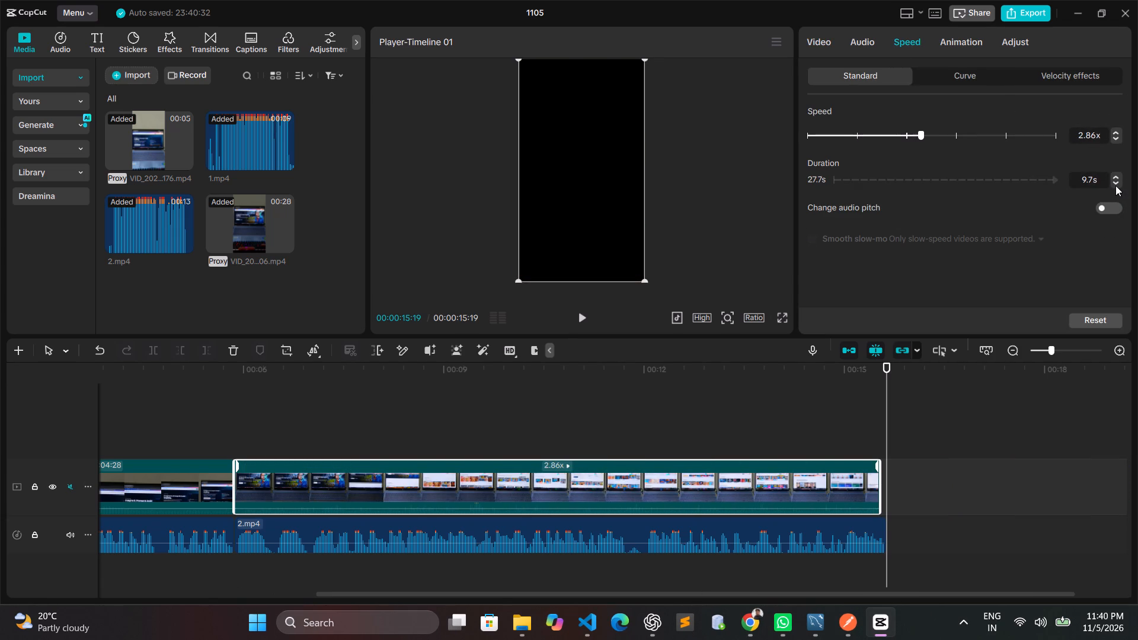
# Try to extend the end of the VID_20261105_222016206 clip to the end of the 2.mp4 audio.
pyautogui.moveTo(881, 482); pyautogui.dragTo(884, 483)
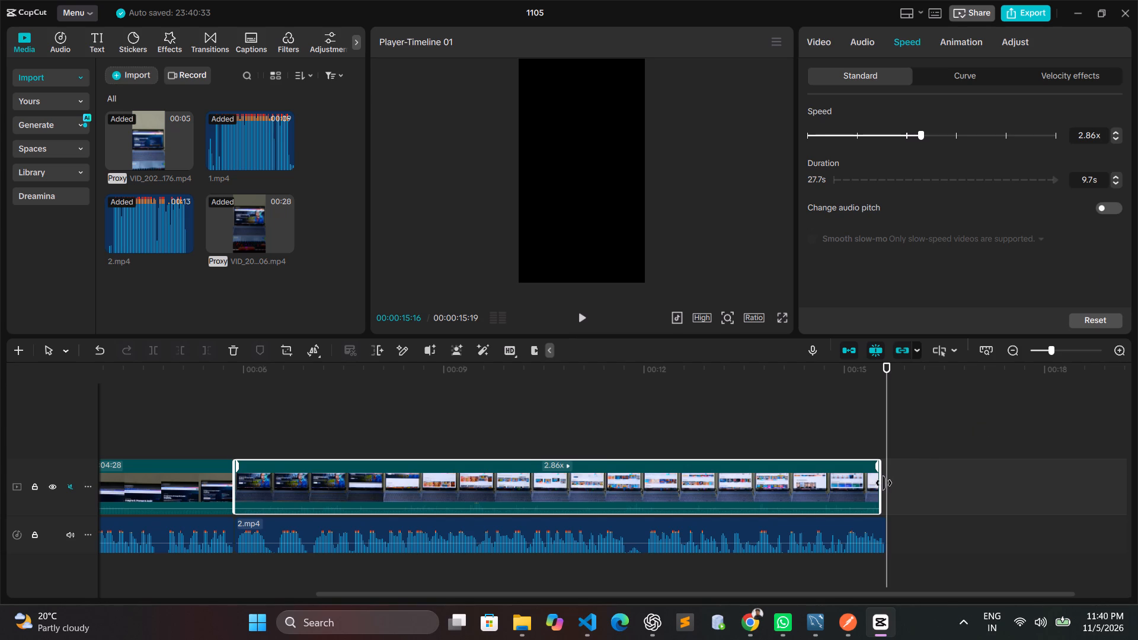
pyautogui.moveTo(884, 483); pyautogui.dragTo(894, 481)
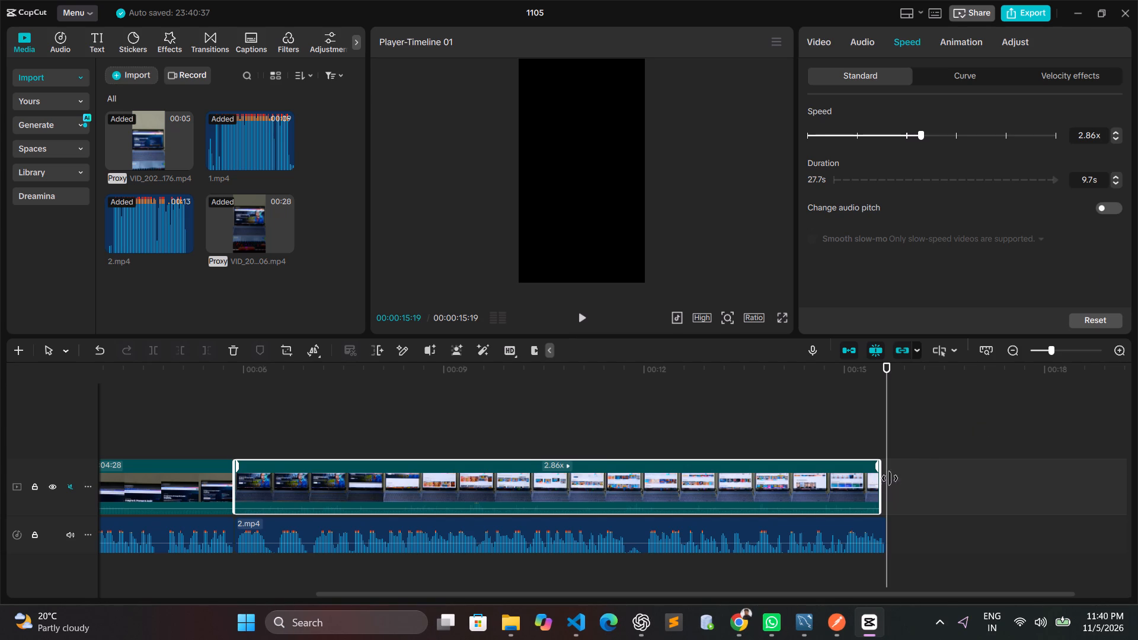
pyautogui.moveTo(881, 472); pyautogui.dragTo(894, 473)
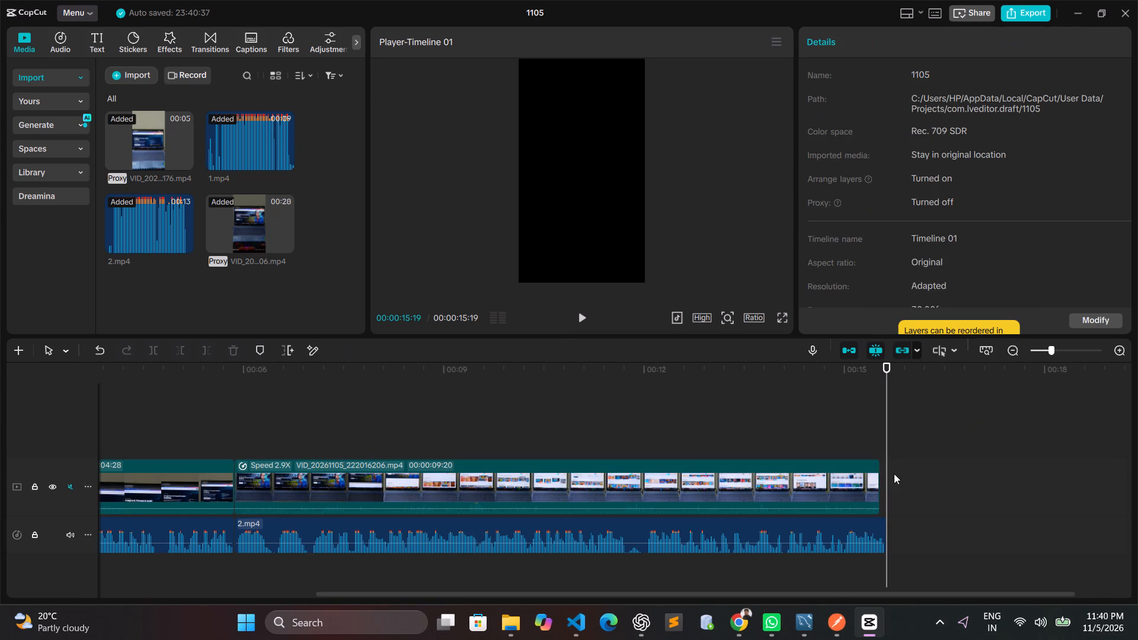
# Set the 2.mp4 audio's duration to 9.7 s, at 1.01x speed, so it ends together with the video clip above.
pyautogui.click(858, 525)
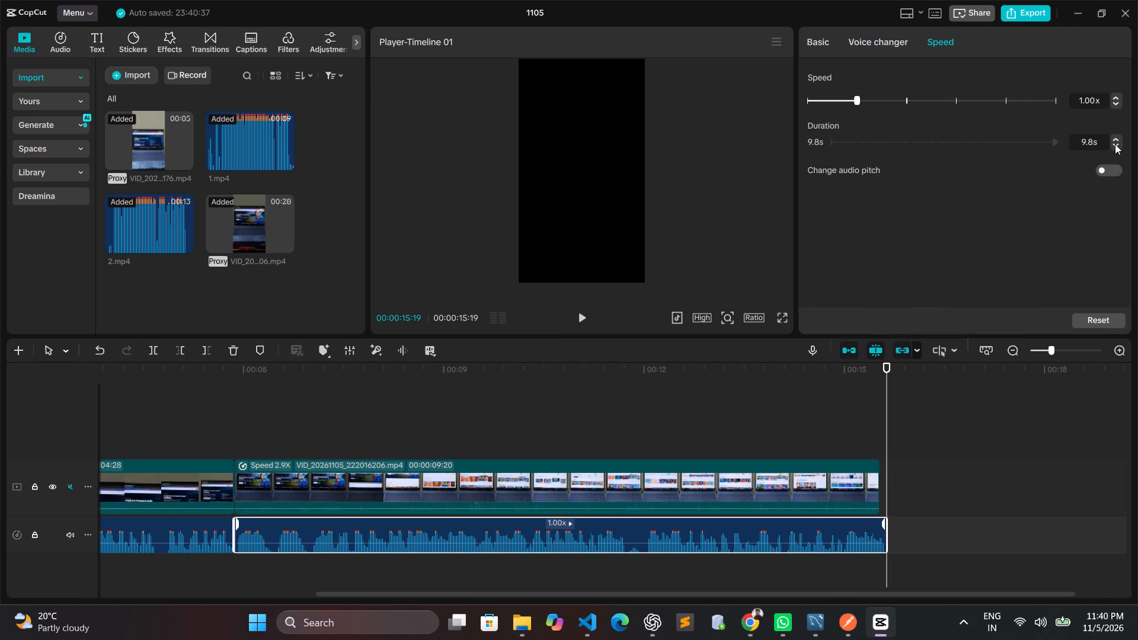
pyautogui.click(1115, 144)
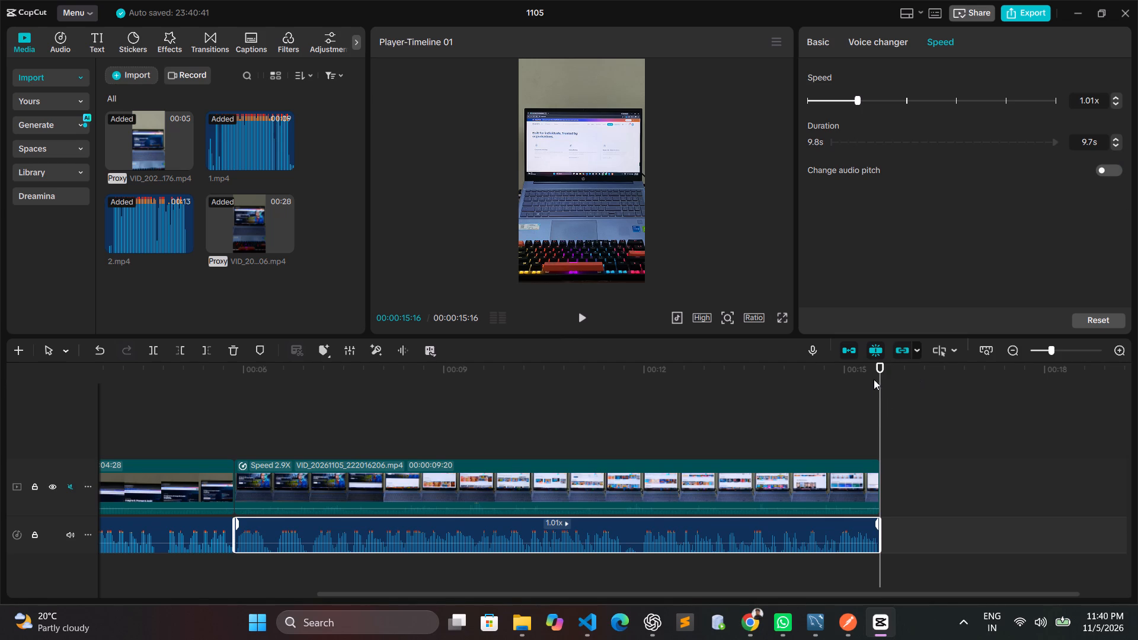
pyautogui.moveTo(881, 366); pyautogui.dragTo(0, 459)
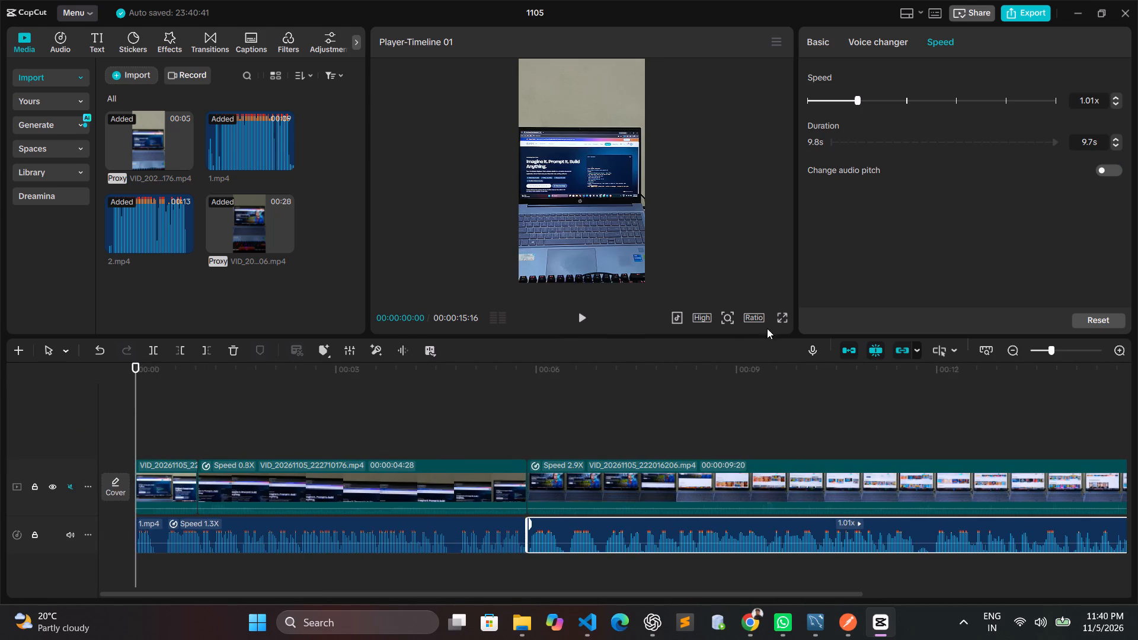
pyautogui.click(782, 315)
pyautogui.click(565, 393)
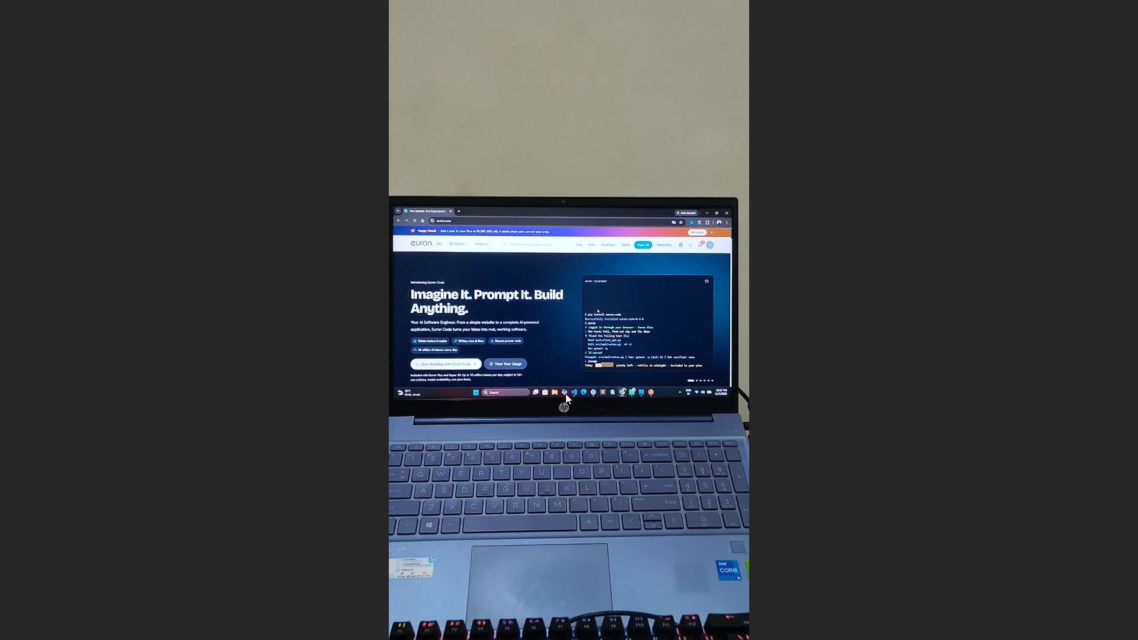
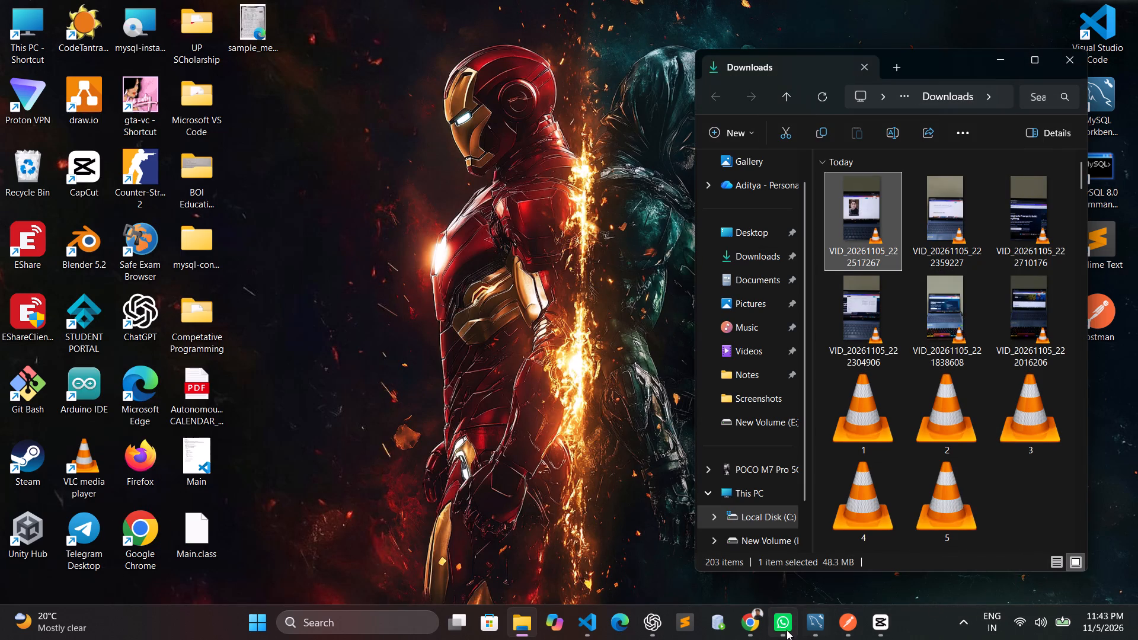
pyautogui.click(887, 622)
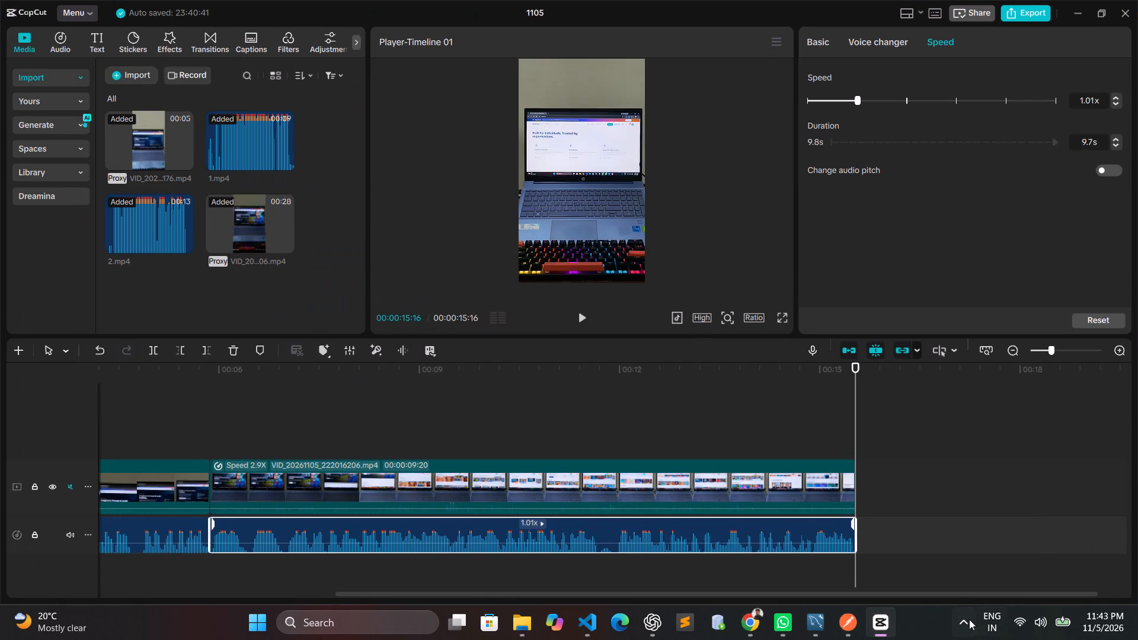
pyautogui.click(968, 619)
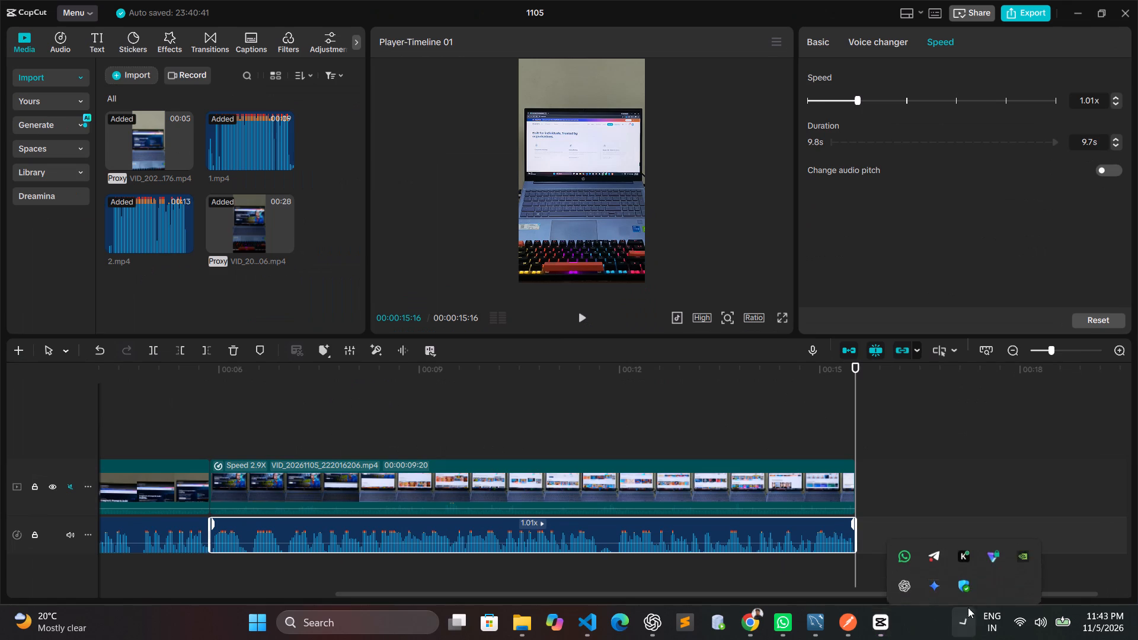
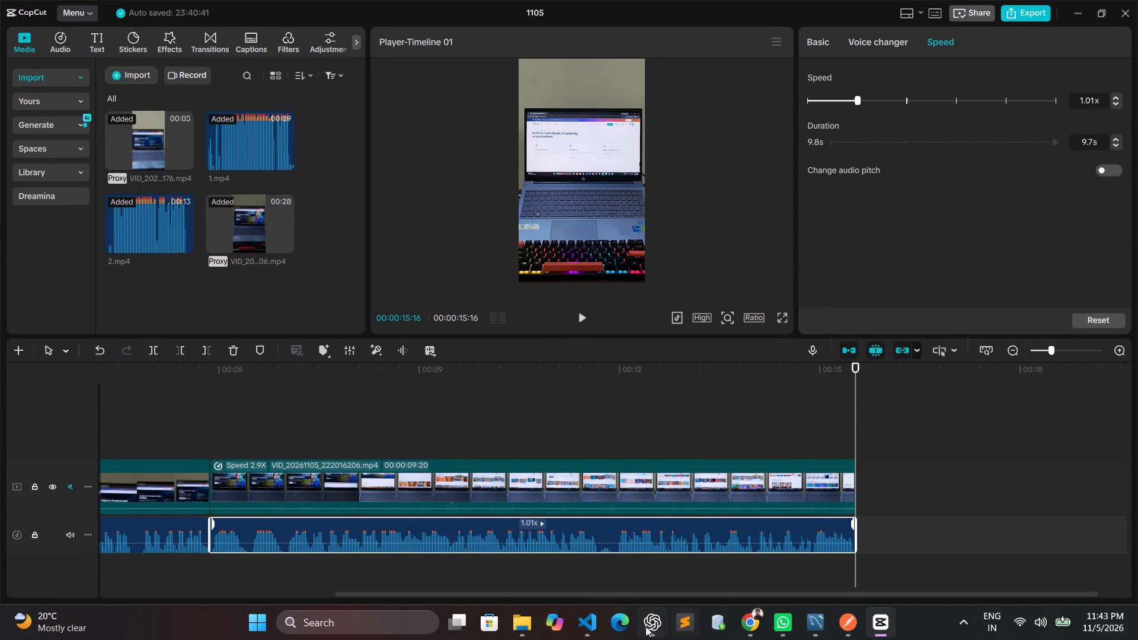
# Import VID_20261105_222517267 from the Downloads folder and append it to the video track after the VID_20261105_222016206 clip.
pyautogui.click(512, 622)
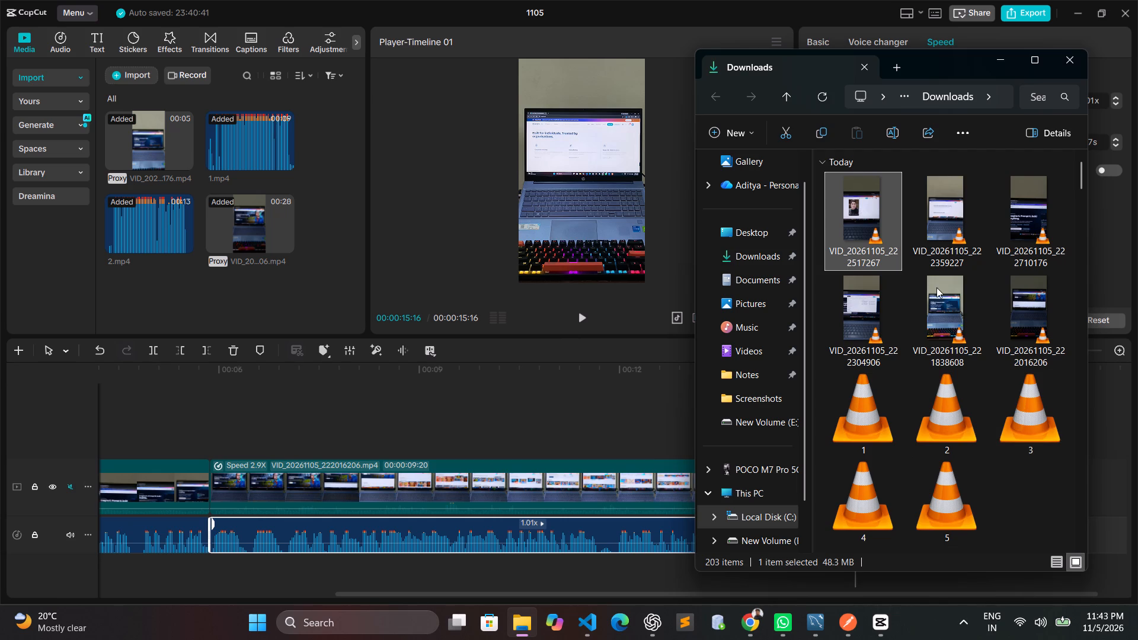
pyautogui.moveTo(861, 198); pyautogui.dragTo(228, 311)
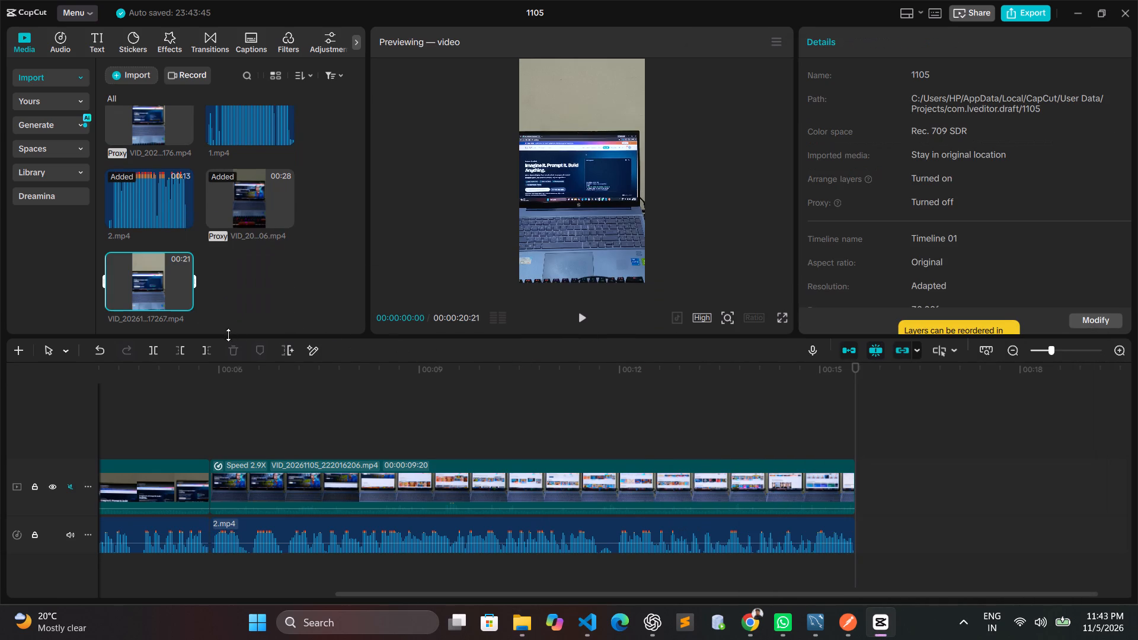
pyautogui.moveTo(152, 290); pyautogui.dragTo(897, 489)
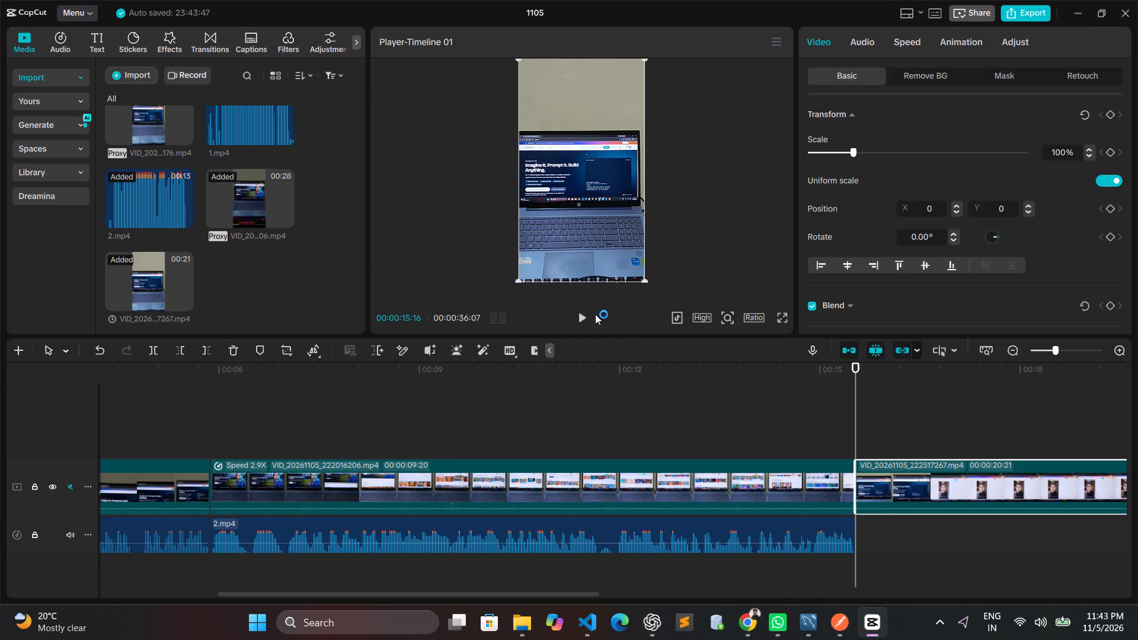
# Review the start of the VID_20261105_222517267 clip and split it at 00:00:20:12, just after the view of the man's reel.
pyautogui.click(578, 320)
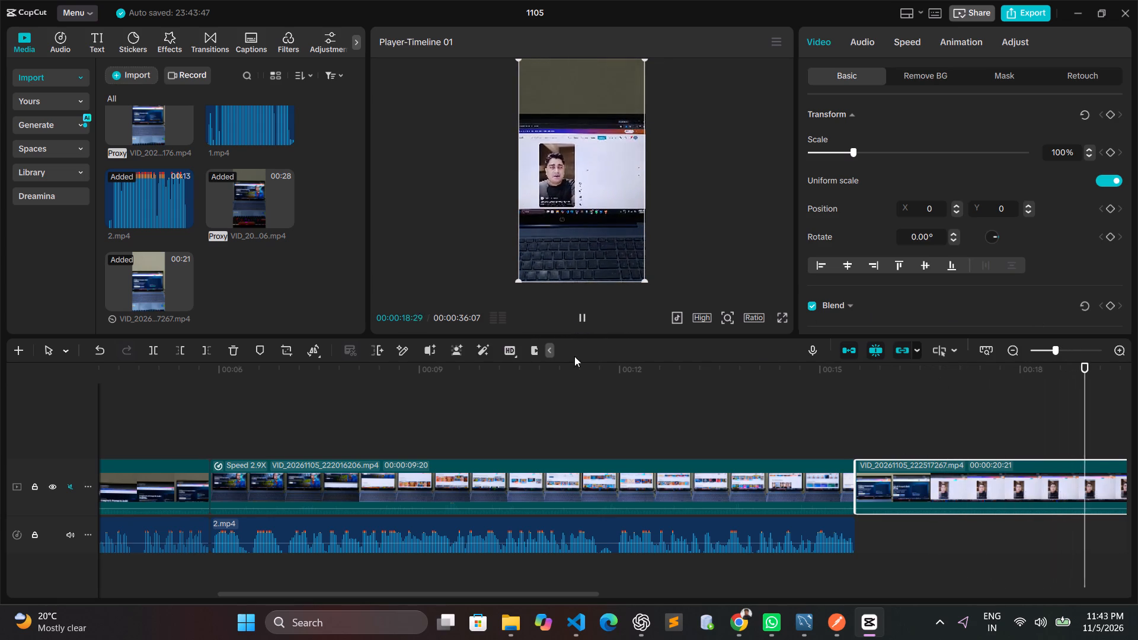
pyautogui.click(580, 313)
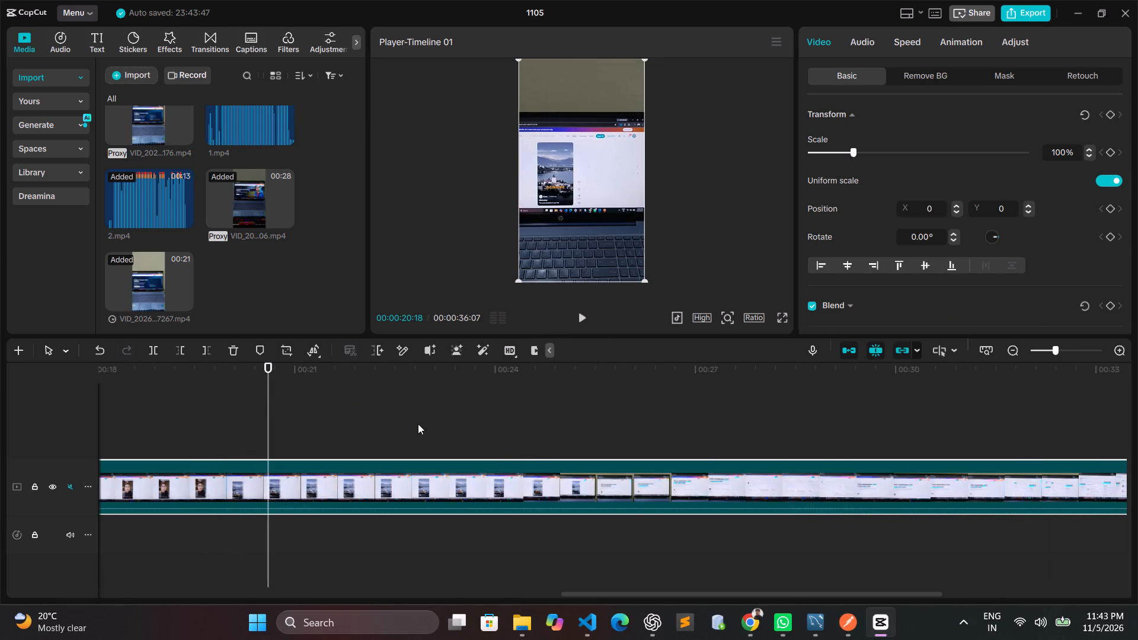
pyautogui.moveTo(477, 404); pyautogui.dragTo(586, 414)
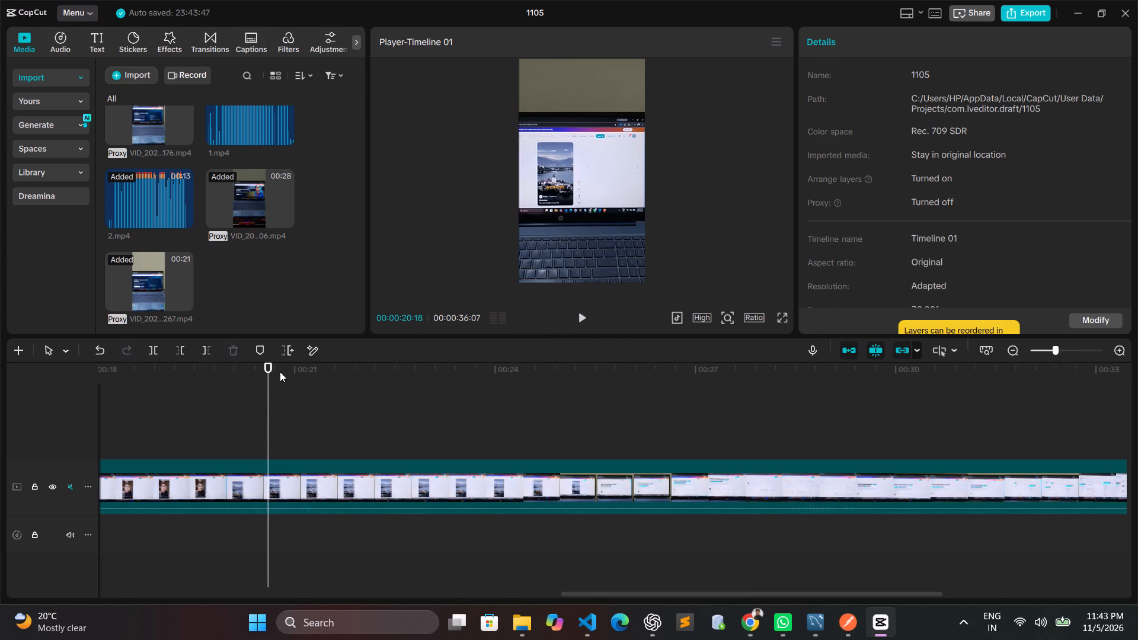
pyautogui.moveTo(270, 366); pyautogui.dragTo(200, 373)
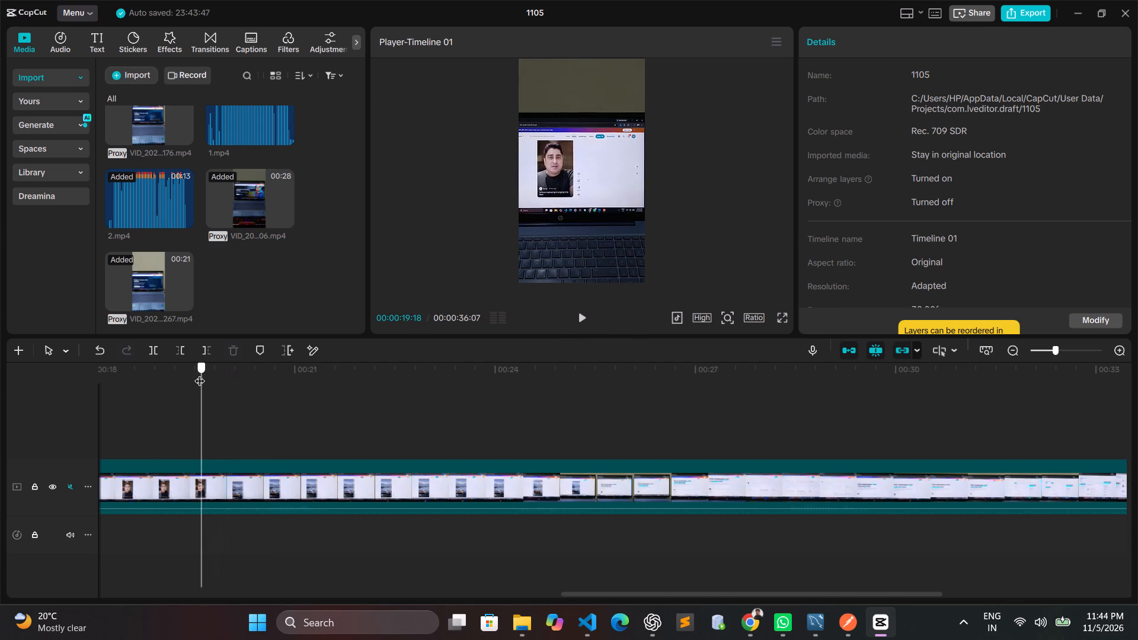
pyautogui.moveTo(200, 373); pyautogui.dragTo(231, 369)
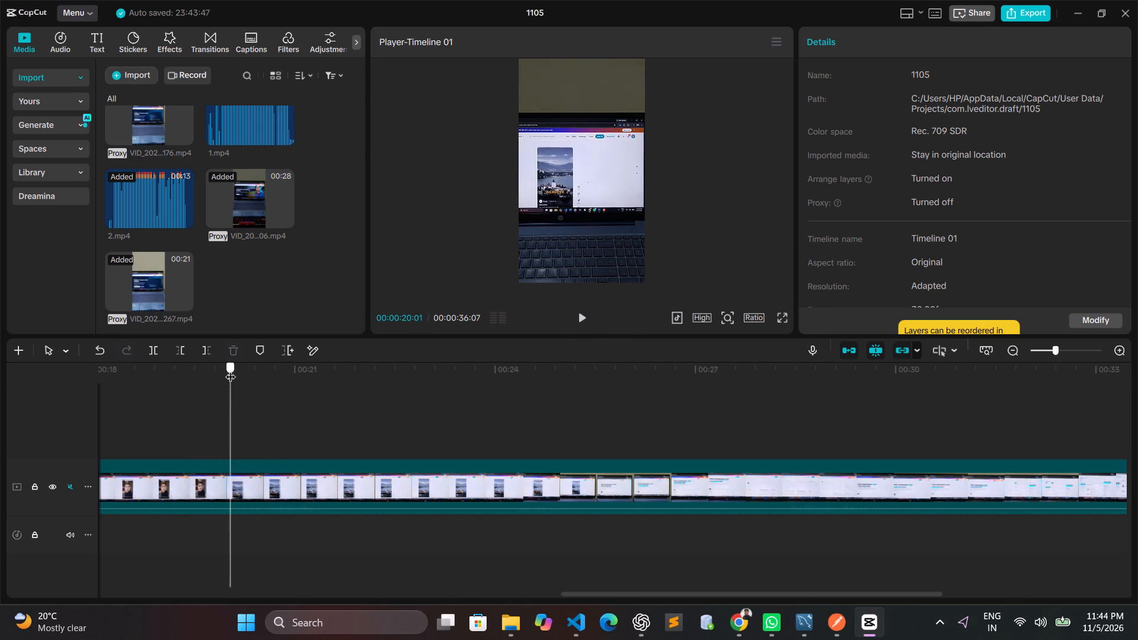
pyautogui.moveTo(231, 369); pyautogui.dragTo(254, 370)
pyautogui.click(154, 354)
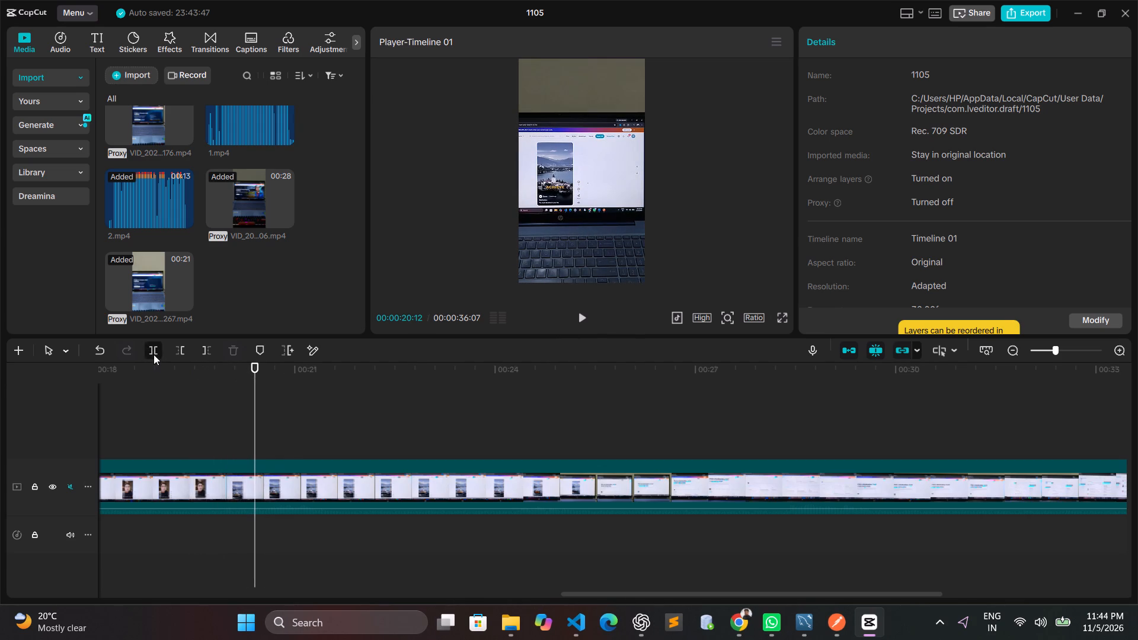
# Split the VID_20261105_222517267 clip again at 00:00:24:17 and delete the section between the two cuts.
pyautogui.moveTo(252, 364); pyautogui.dragTo(317, 366)
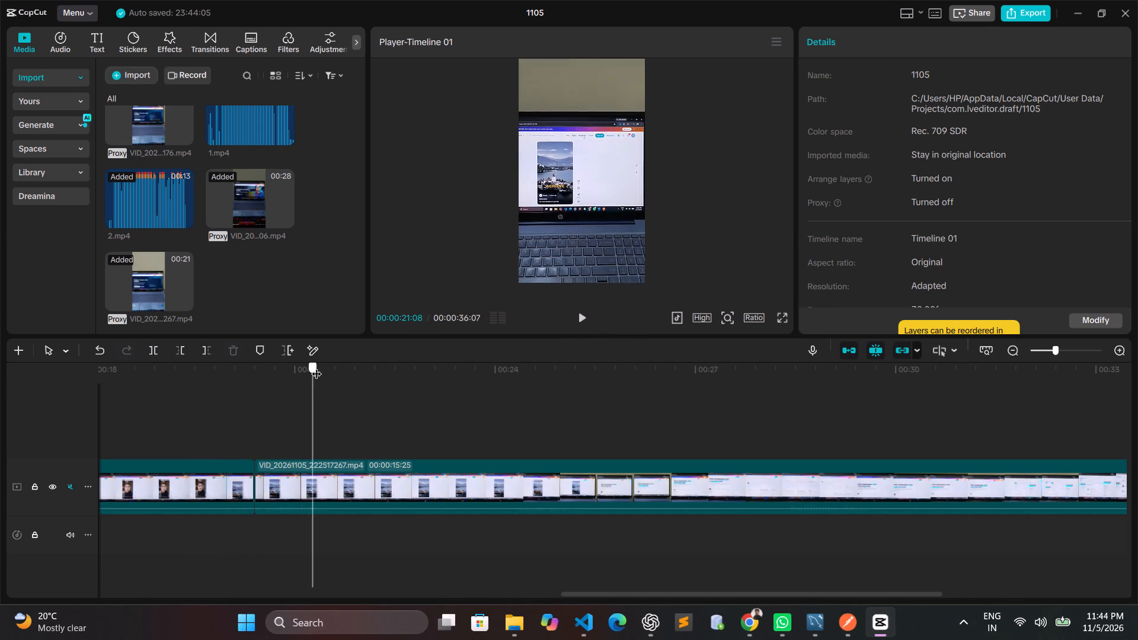
pyautogui.moveTo(317, 366); pyautogui.dragTo(414, 367)
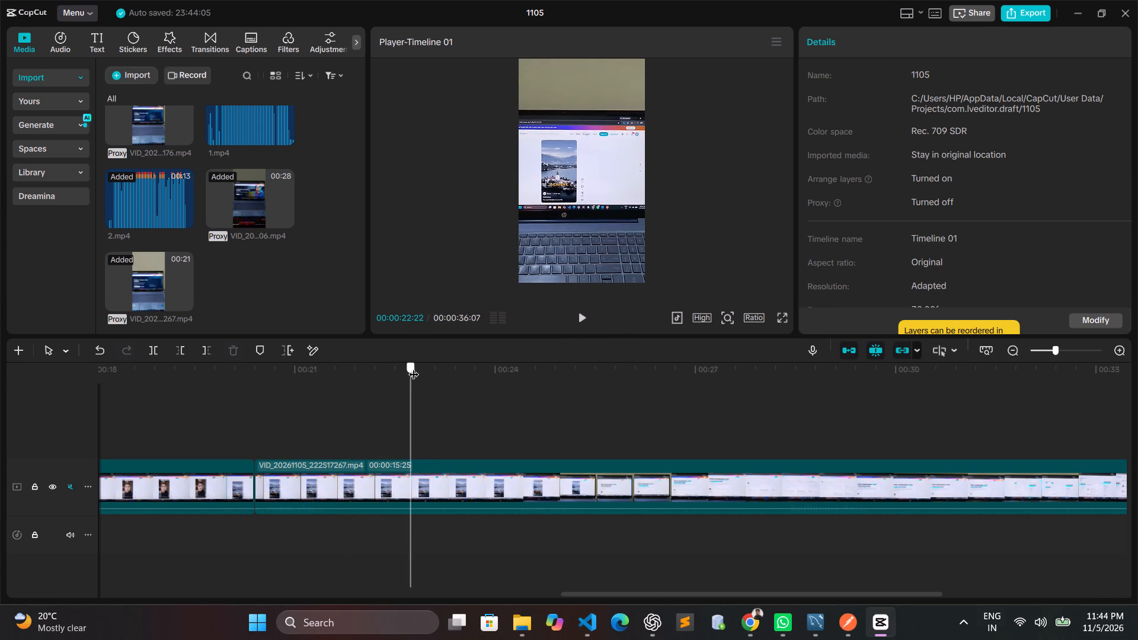
pyautogui.moveTo(414, 367); pyautogui.dragTo(564, 369)
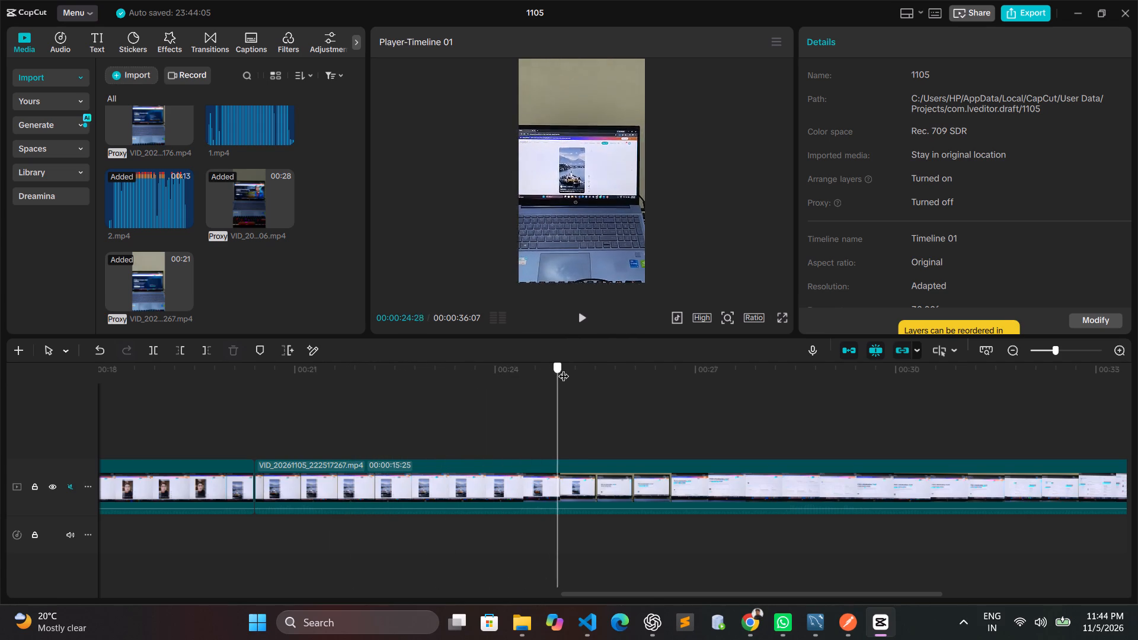
pyautogui.moveTo(564, 369); pyautogui.dragTo(532, 373)
pyautogui.click(156, 353)
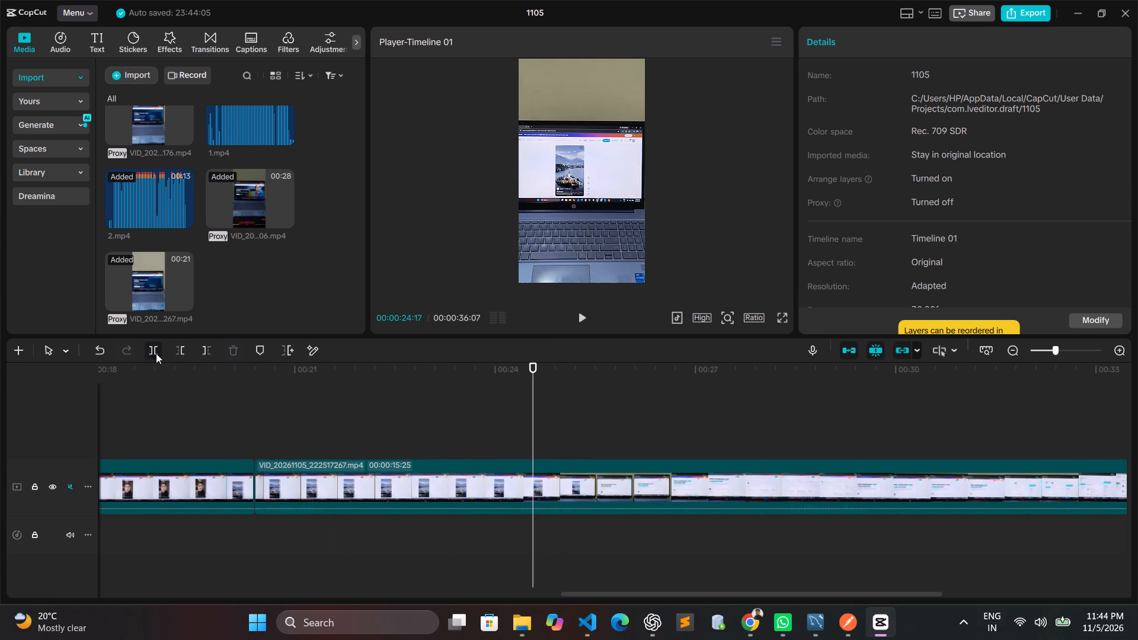
pyautogui.click(356, 486)
pyautogui.press('BackSpace')
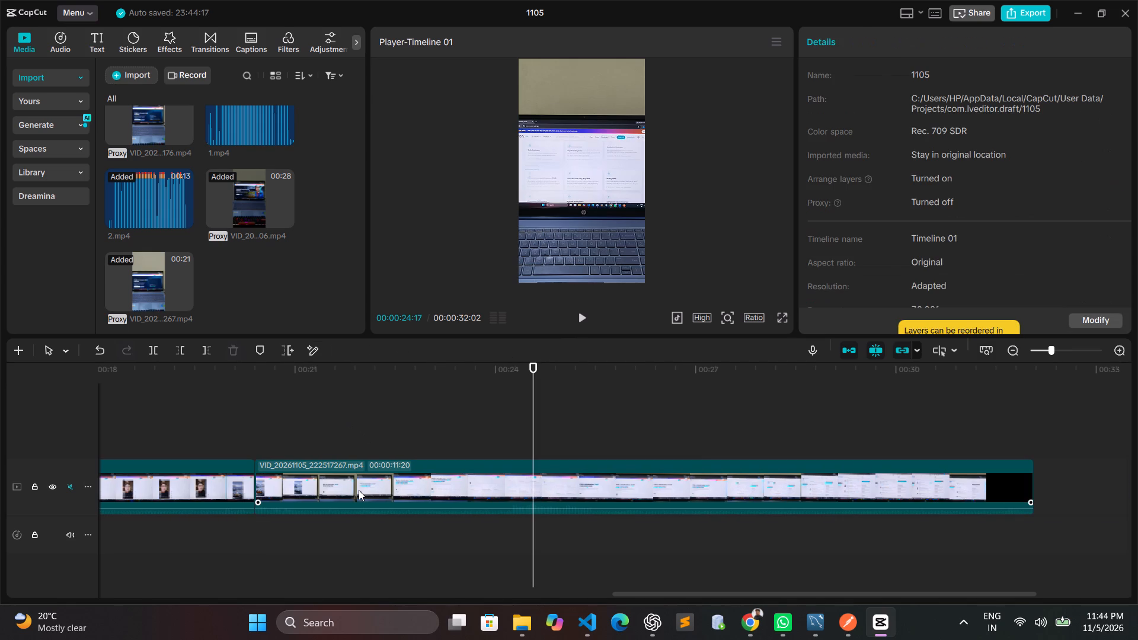
pyautogui.moveTo(535, 365); pyautogui.dragTo(534, 365)
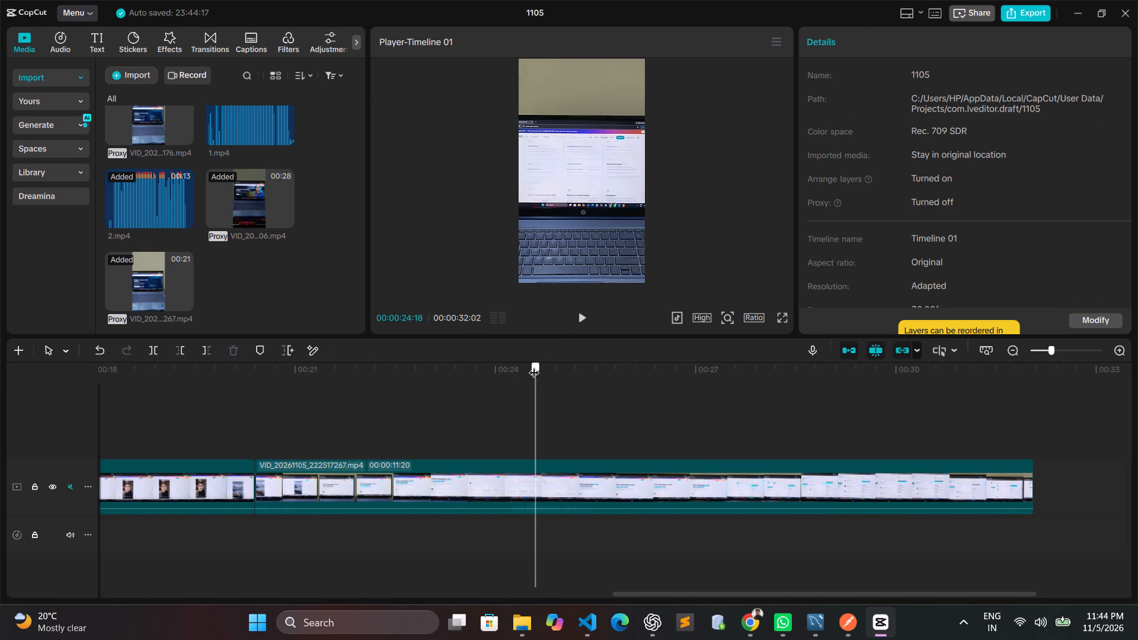
pyautogui.moveTo(534, 365); pyautogui.dragTo(367, 395)
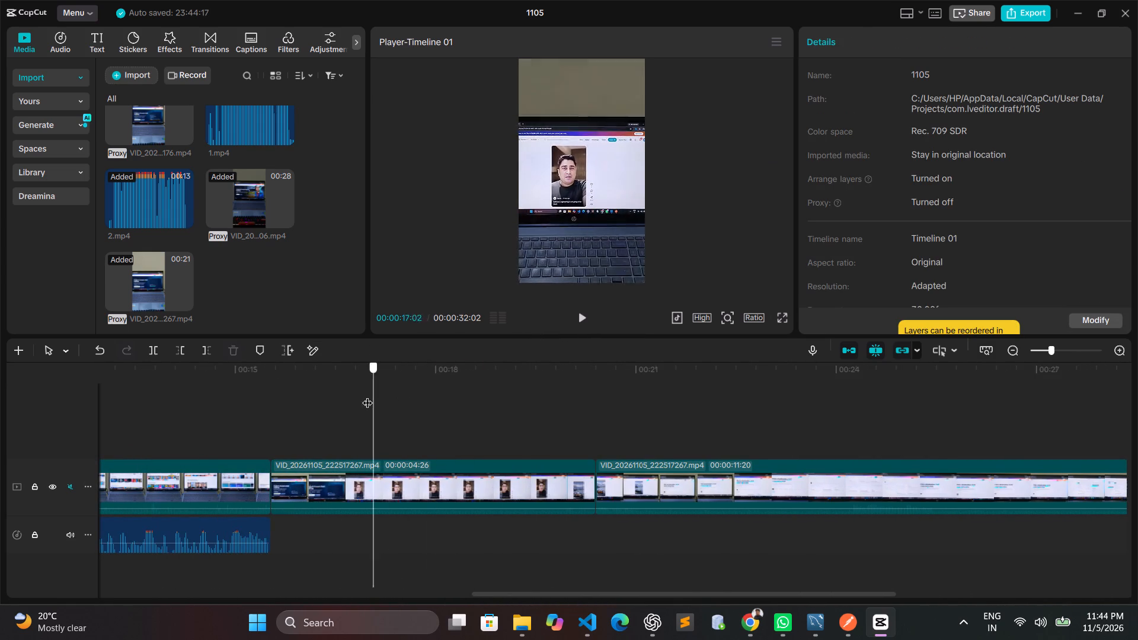
pyautogui.moveTo(367, 395); pyautogui.dragTo(341, 401)
pyautogui.click(582, 319)
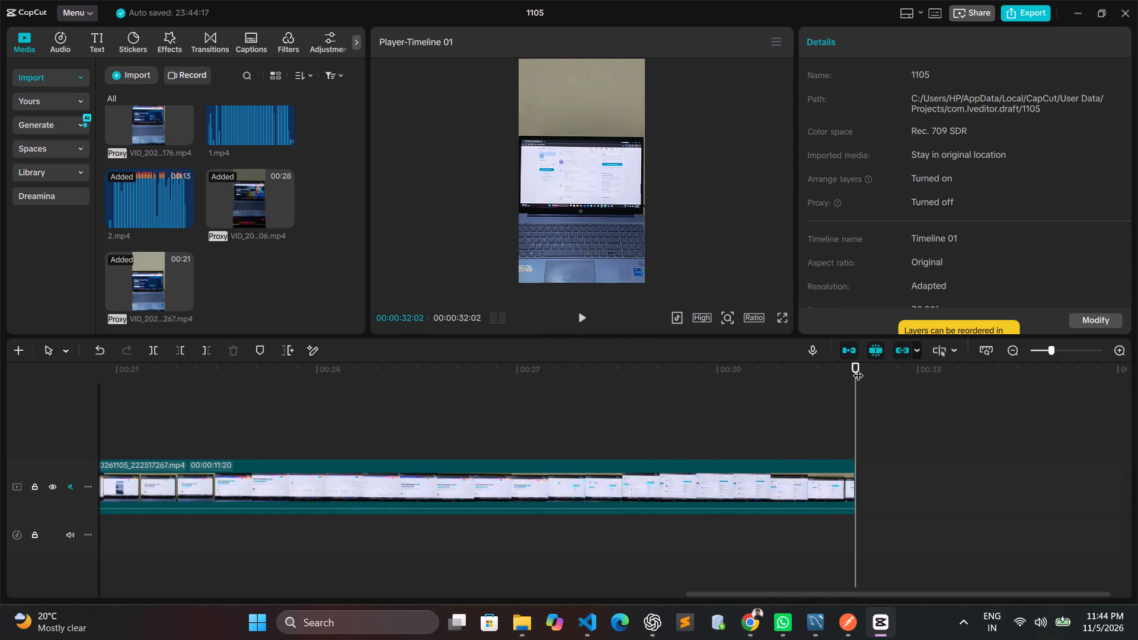
pyautogui.moveTo(858, 368); pyautogui.dragTo(599, 370)
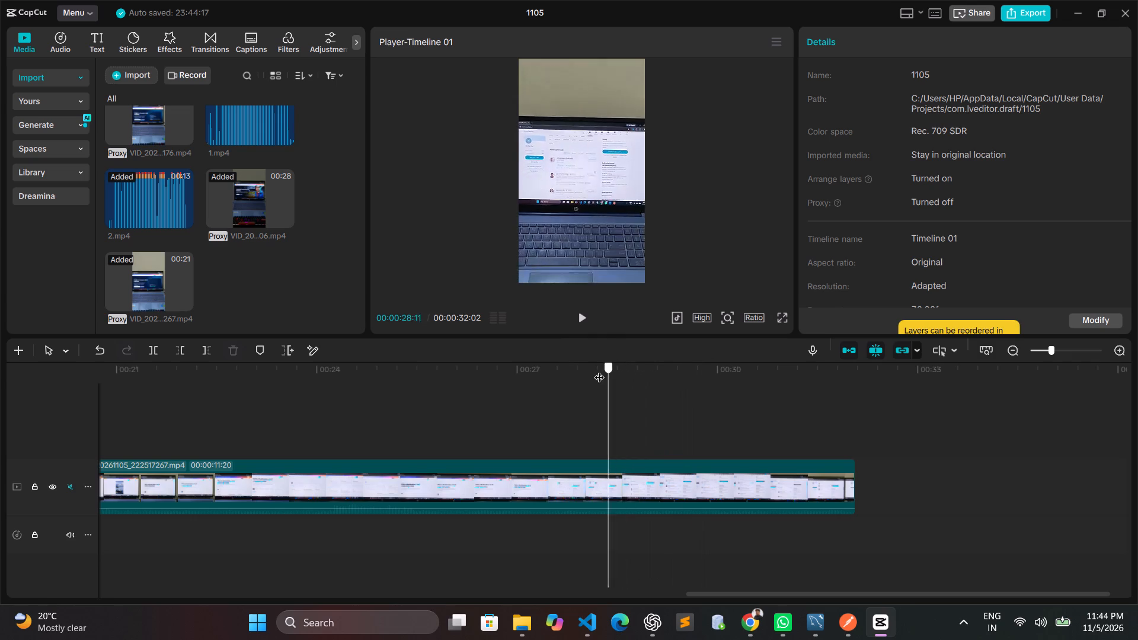
pyautogui.moveTo(599, 370); pyautogui.dragTo(528, 380)
pyautogui.click(651, 628)
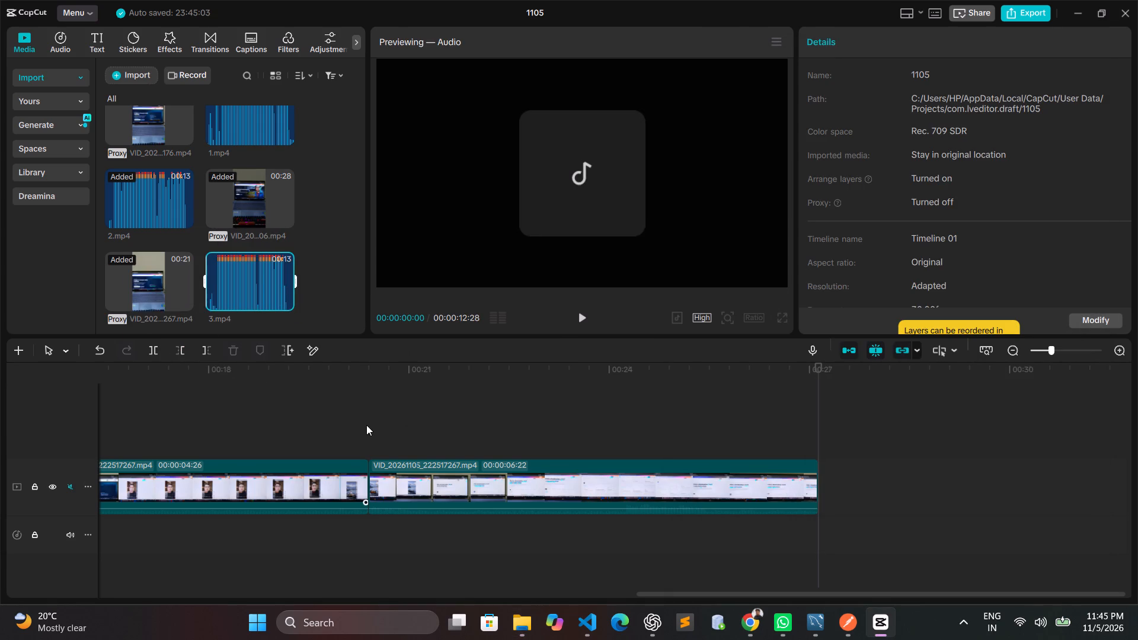
pyautogui.scroll(-1, 366, 425)
pyautogui.moveTo(258, 284); pyautogui.dragTo(114, 539)
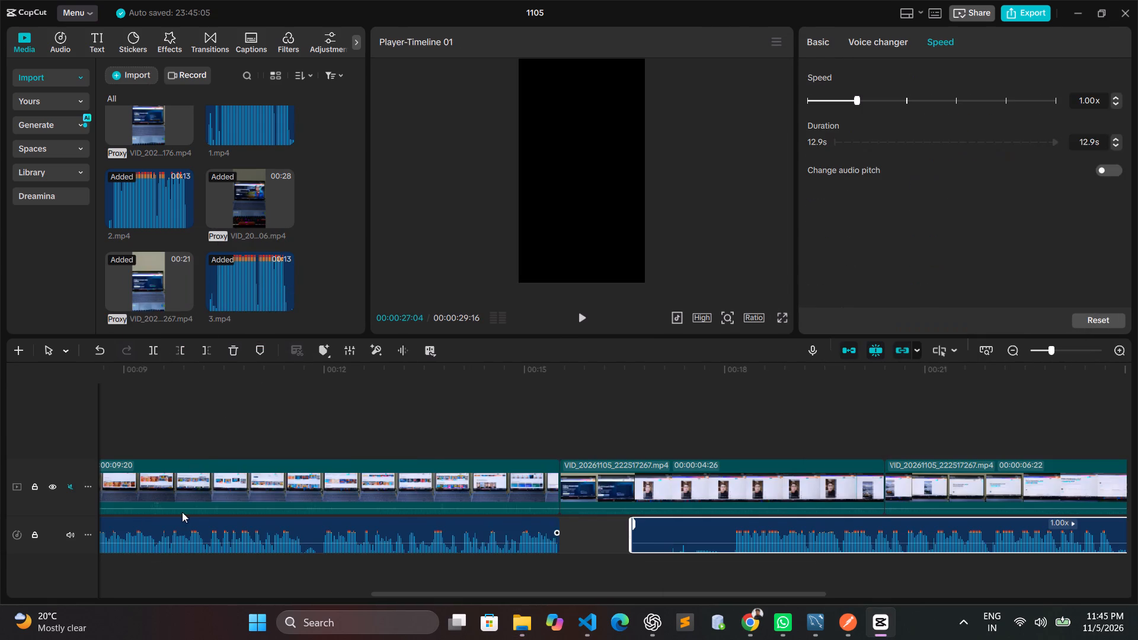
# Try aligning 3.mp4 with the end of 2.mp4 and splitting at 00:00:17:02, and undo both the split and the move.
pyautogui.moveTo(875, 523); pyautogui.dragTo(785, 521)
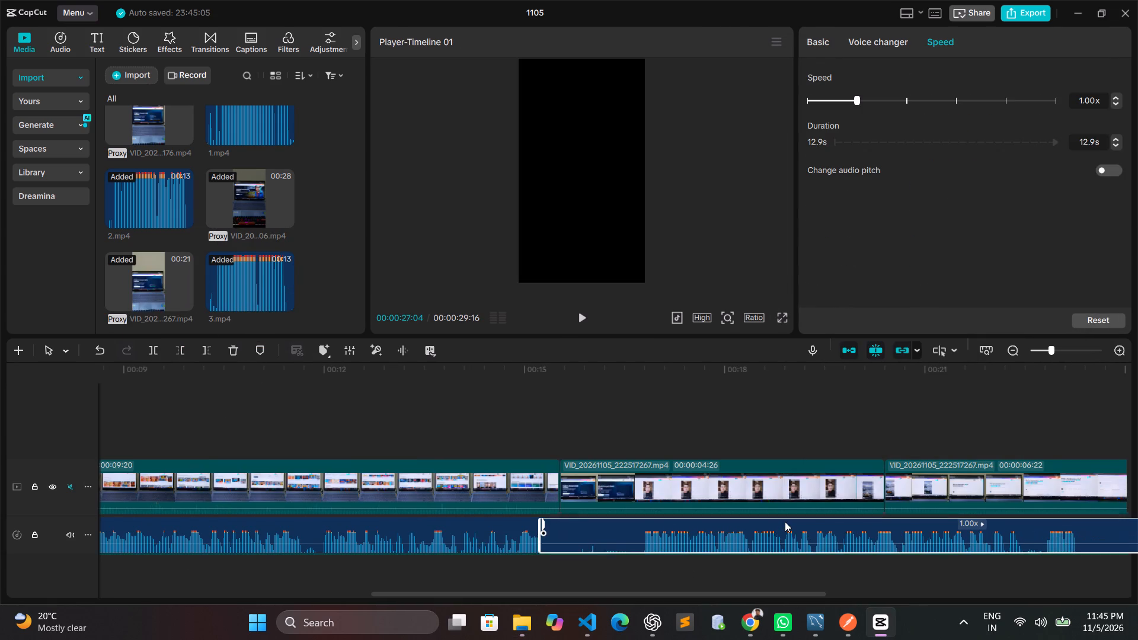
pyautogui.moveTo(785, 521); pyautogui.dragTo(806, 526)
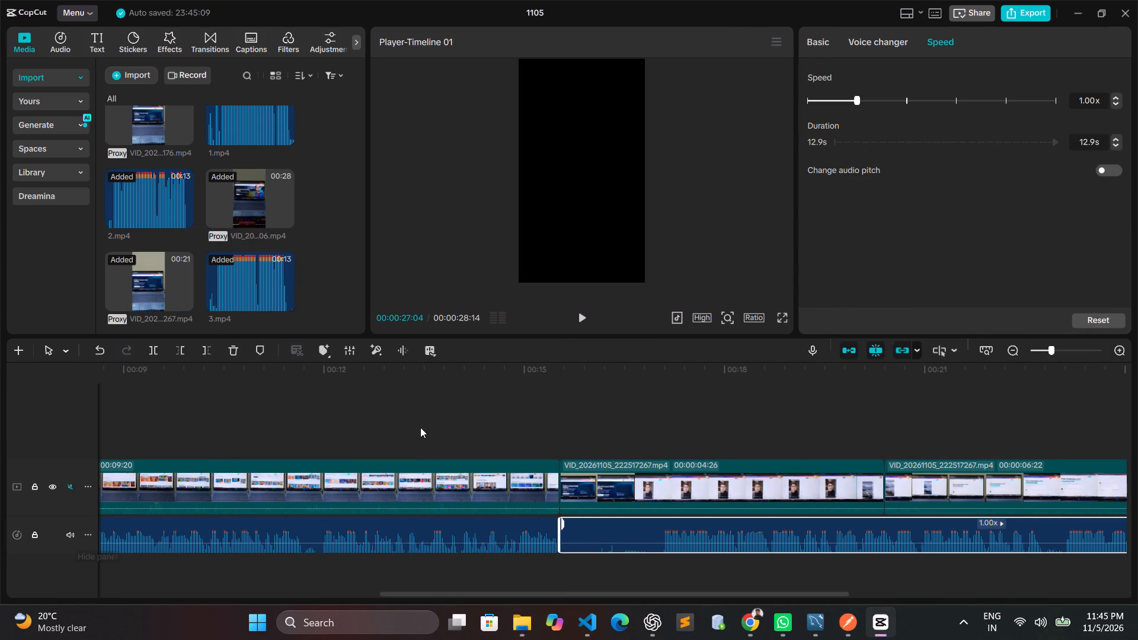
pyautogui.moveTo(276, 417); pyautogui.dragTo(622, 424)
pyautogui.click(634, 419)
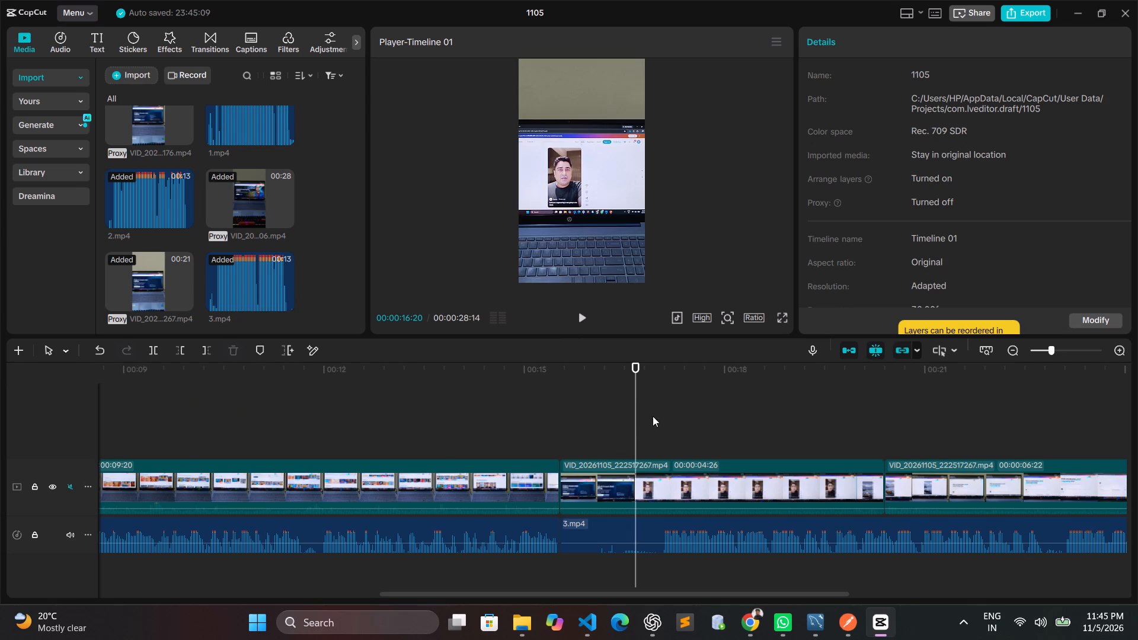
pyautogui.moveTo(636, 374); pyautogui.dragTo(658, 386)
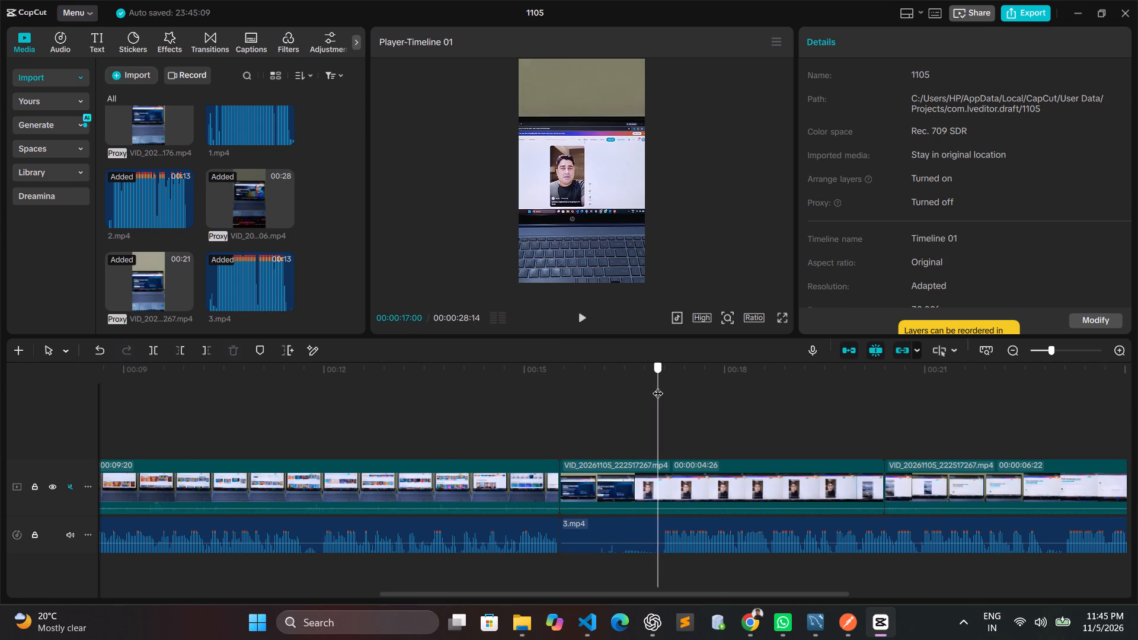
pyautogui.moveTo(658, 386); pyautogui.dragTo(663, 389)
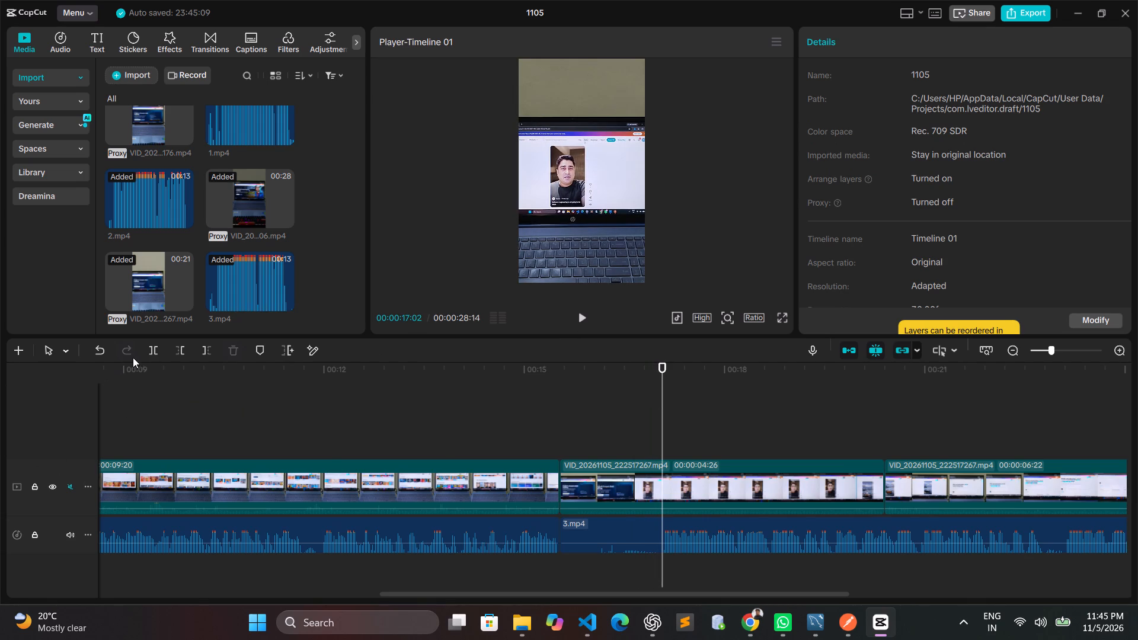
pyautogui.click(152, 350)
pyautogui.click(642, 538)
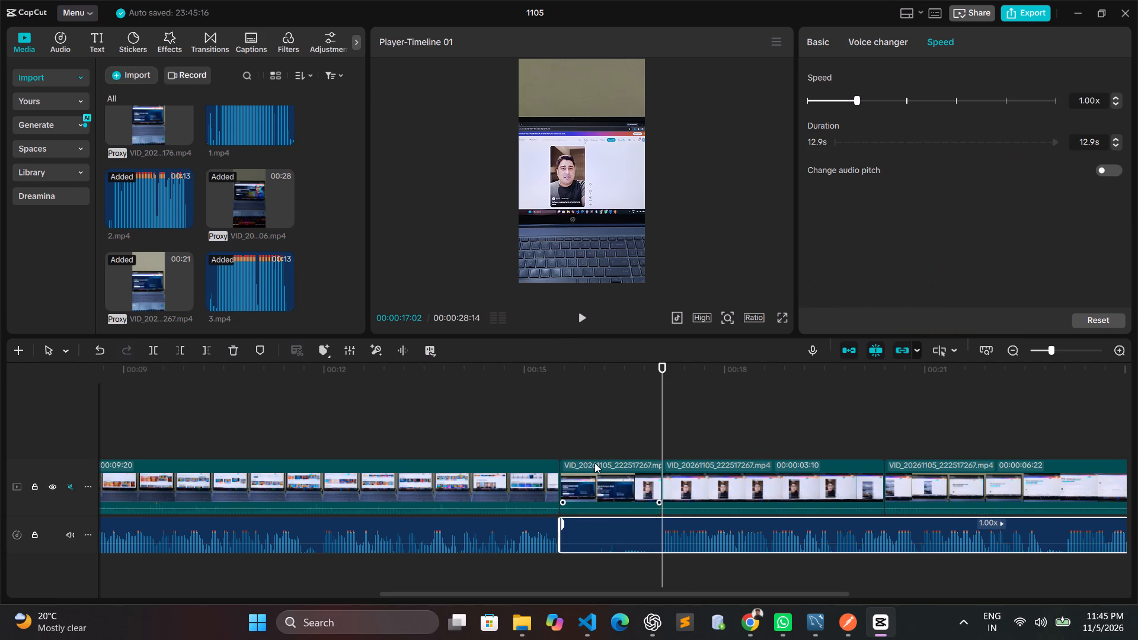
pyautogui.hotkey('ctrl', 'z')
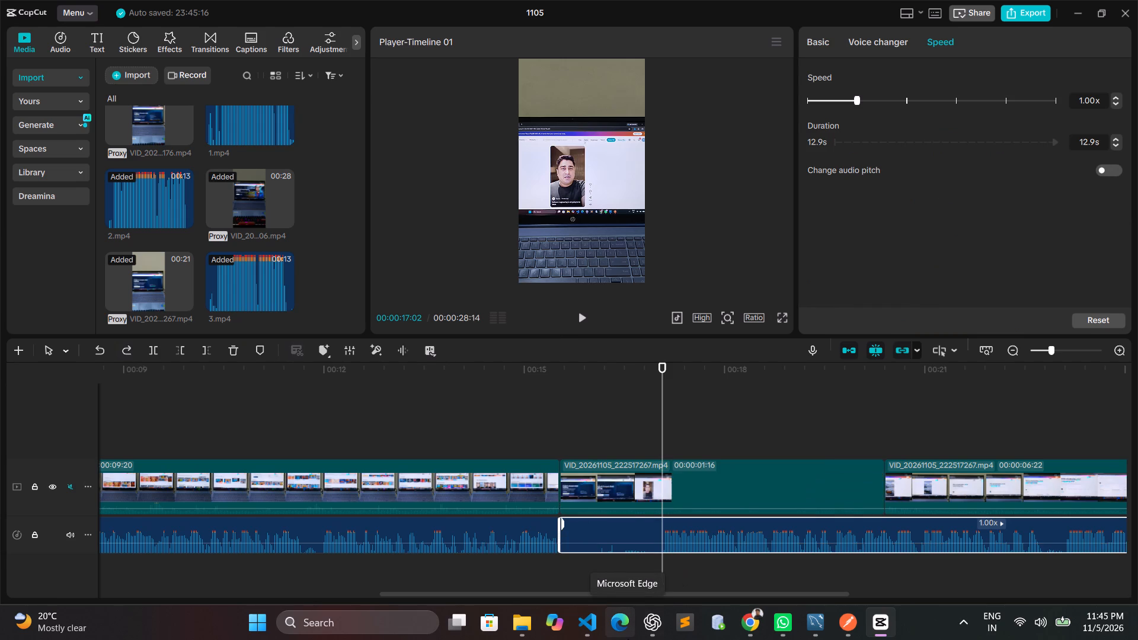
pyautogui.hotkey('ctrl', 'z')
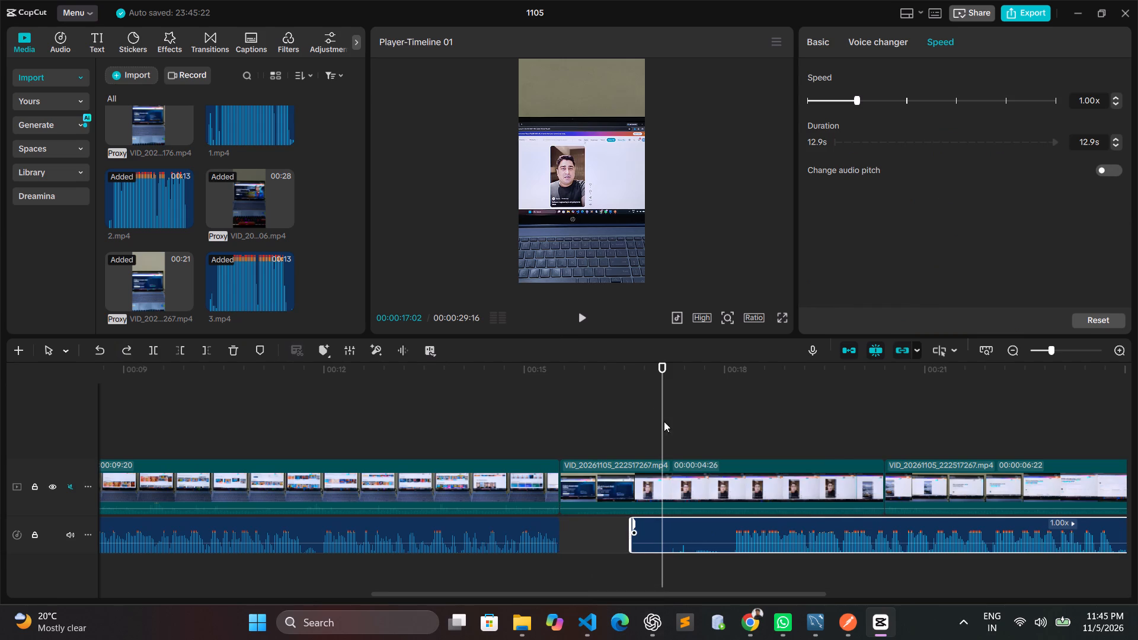
# Split the 3.mp4 audio at 00:00:18:04, where the speech begins, and delete the quiet part before the cut.
pyautogui.moveTo(664, 373); pyautogui.dragTo(733, 386)
pyautogui.click(153, 349)
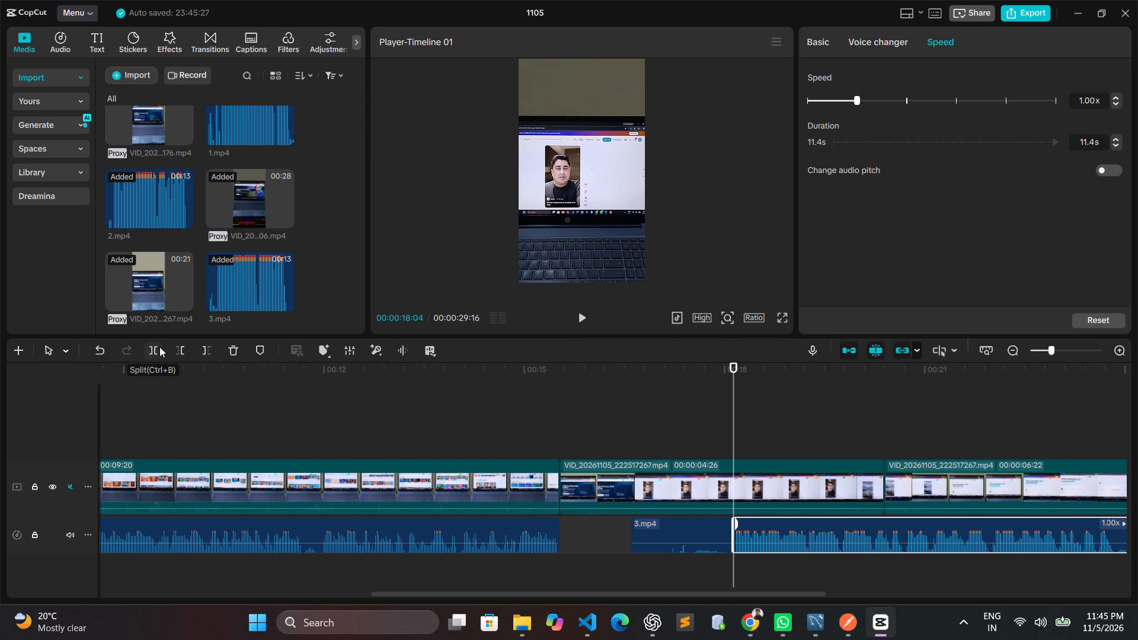
pyautogui.click(689, 542)
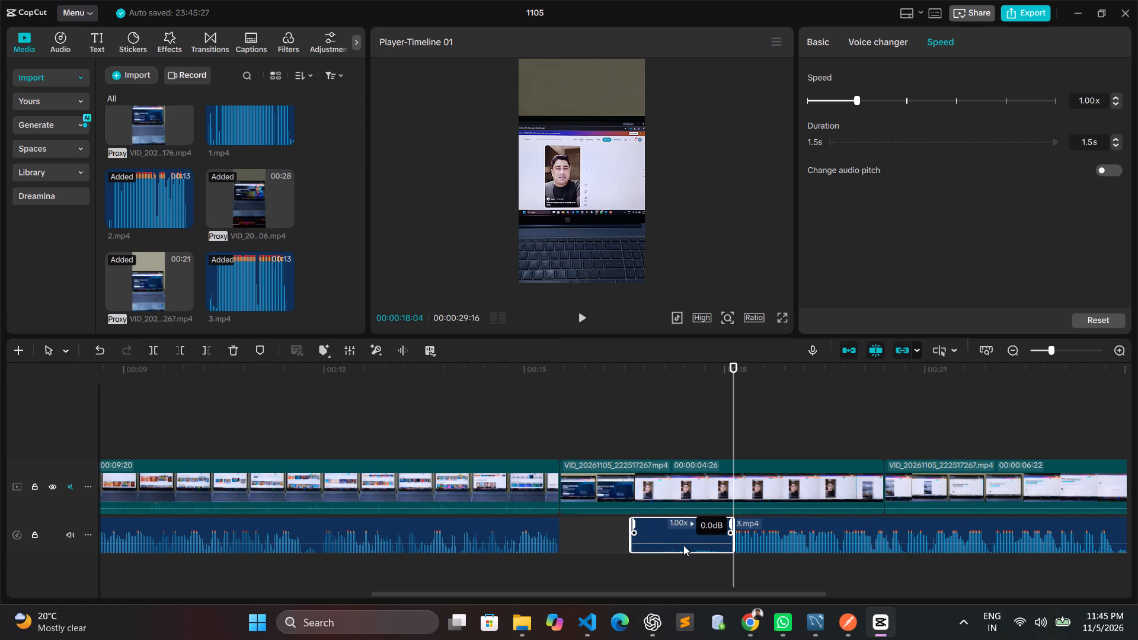
pyautogui.press('BackSpace')
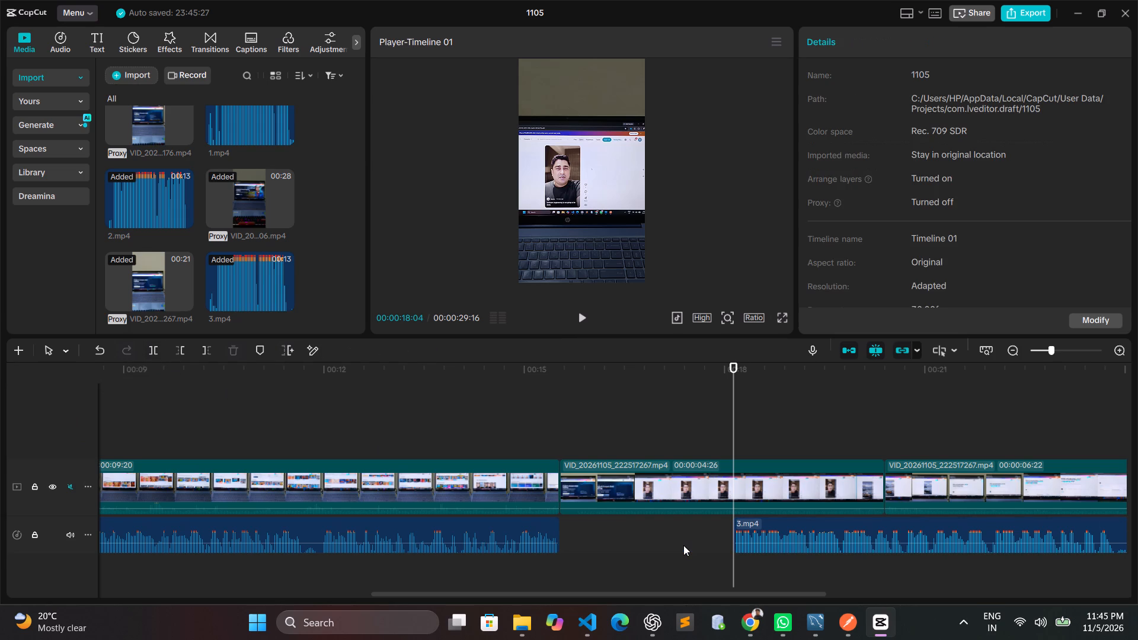
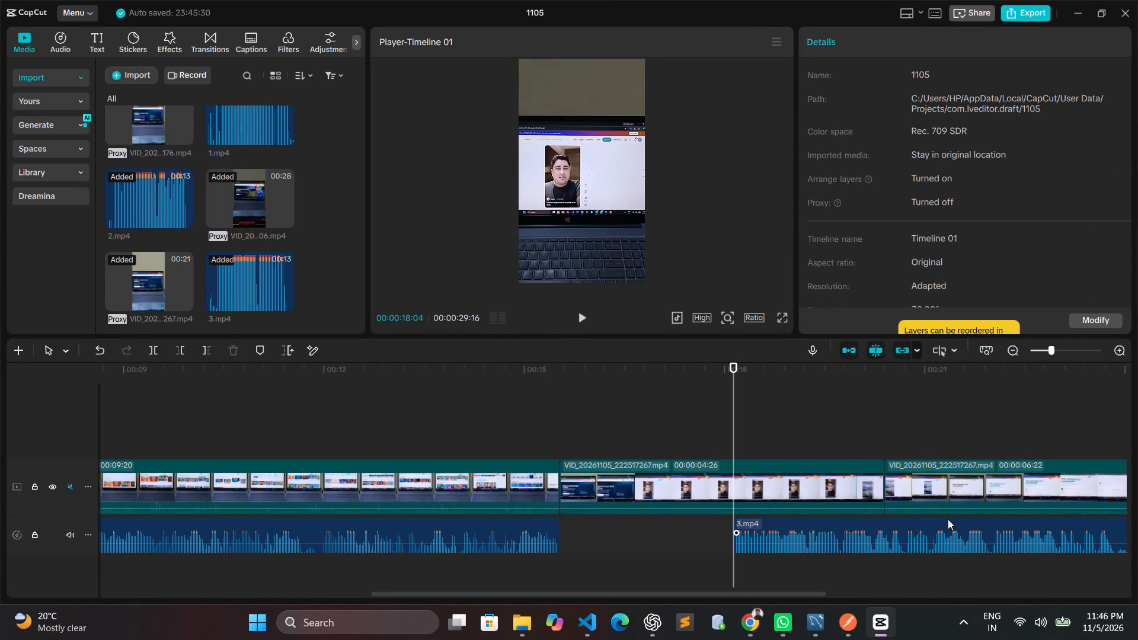
# Move the trimmed 3.mp4 audio back so it starts right at the end of 2.mp4.
pyautogui.moveTo(948, 519); pyautogui.dragTo(777, 519)
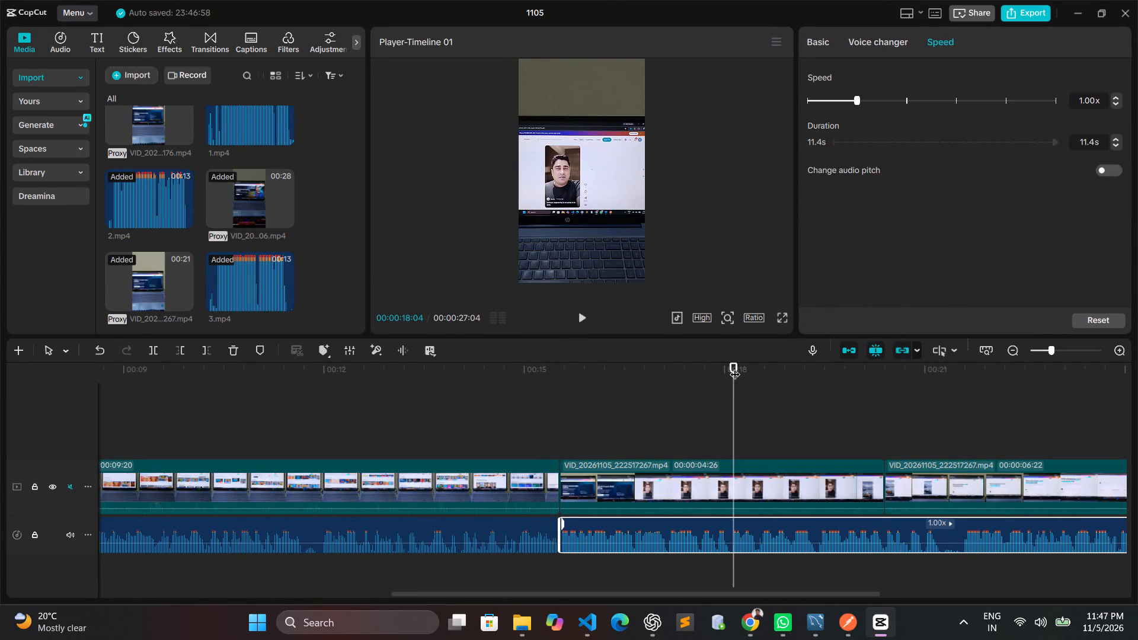
# Split the 3.mp4 audio at 00:00:25:16, where the speech ends, and delete the quiet tail after the cut.
pyautogui.click(735, 367)
pyautogui.moveTo(735, 366); pyautogui.dragTo(1137, 409)
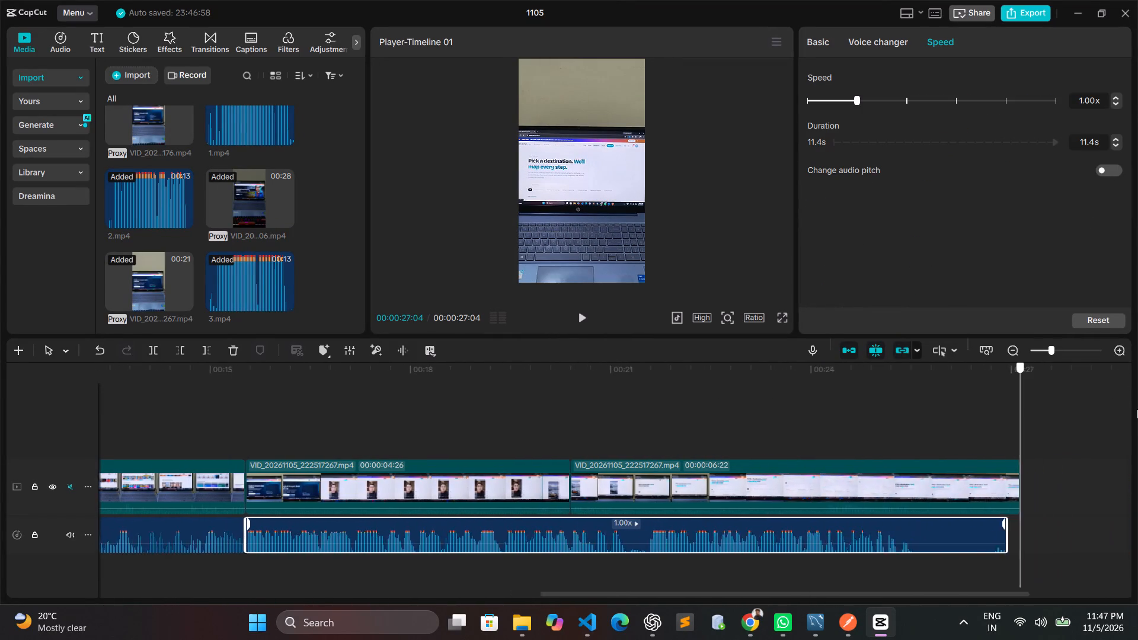
pyautogui.moveTo(1137, 409); pyautogui.dragTo(918, 412)
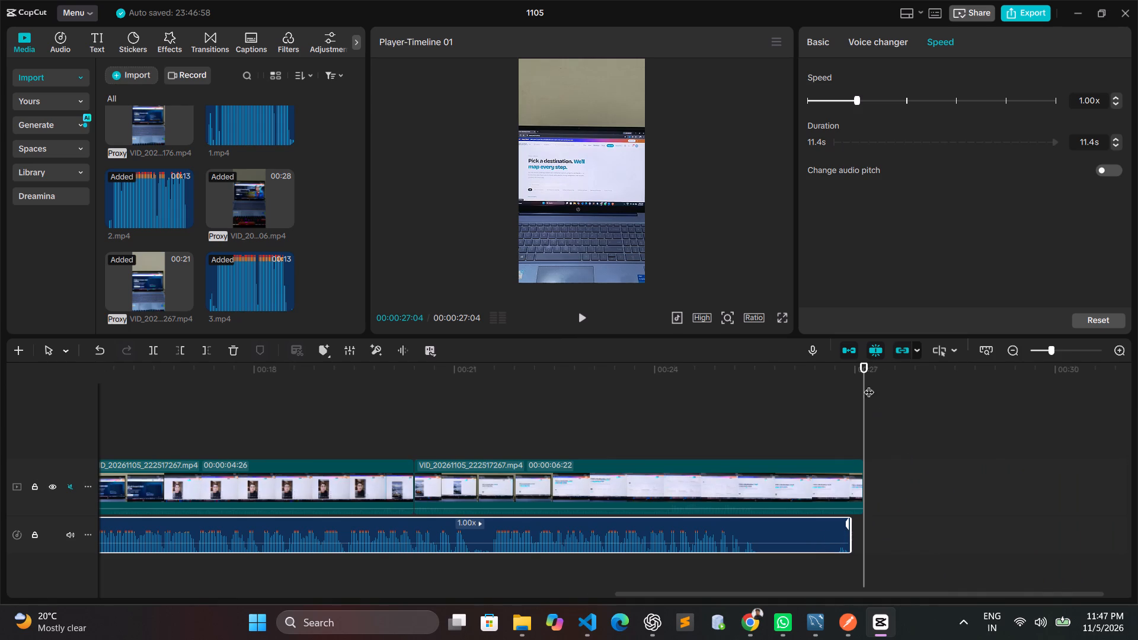
pyautogui.moveTo(865, 362); pyautogui.dragTo(758, 376)
pyautogui.click(159, 354)
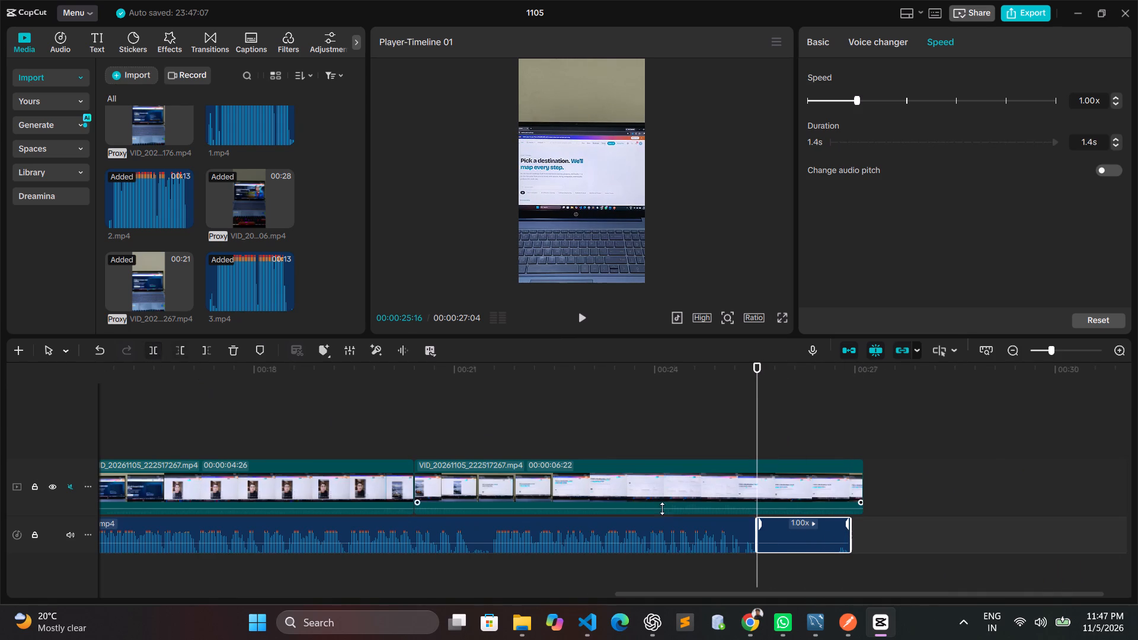
pyautogui.click(835, 532)
pyautogui.press('BackSpace')
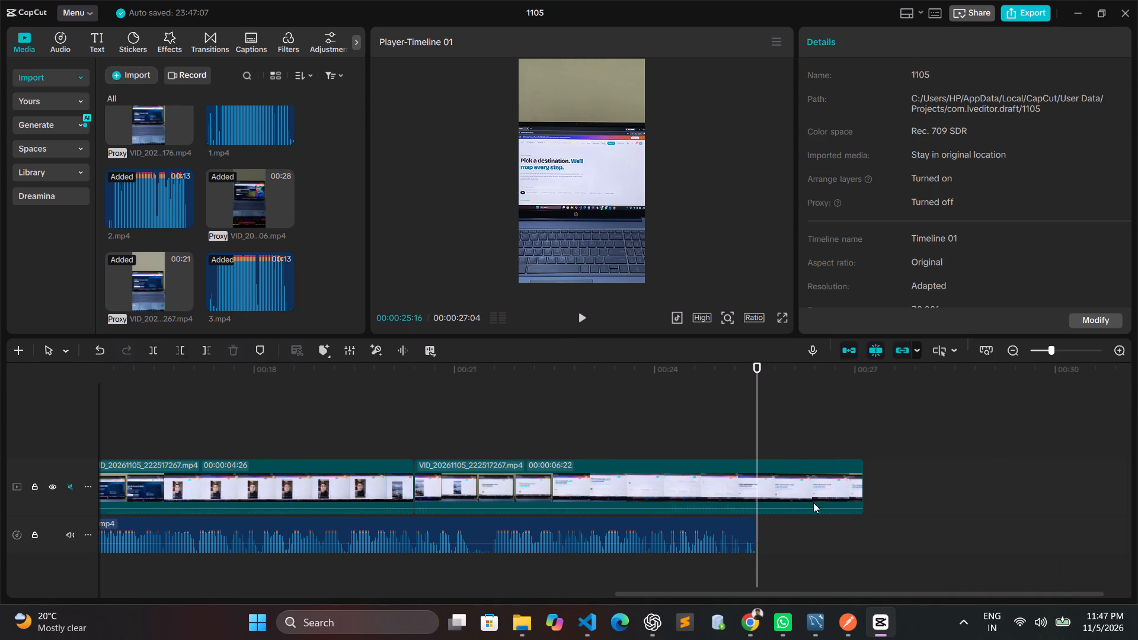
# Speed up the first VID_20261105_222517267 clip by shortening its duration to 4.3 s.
pyautogui.click(821, 477)
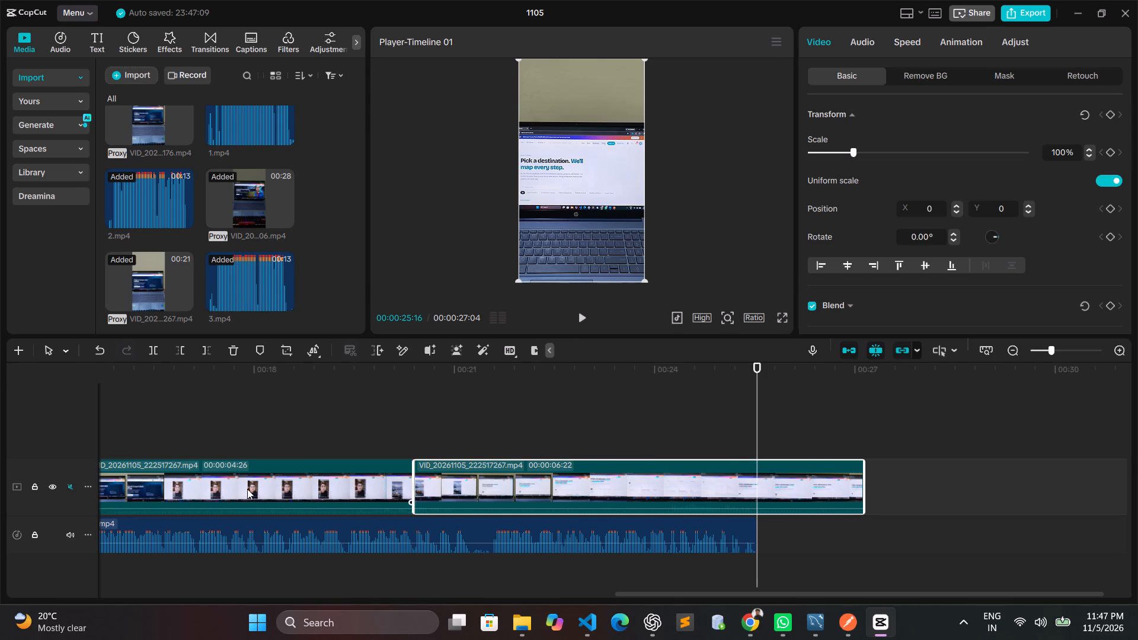
pyautogui.click(263, 487)
pyautogui.scroll(-1, 287, 463)
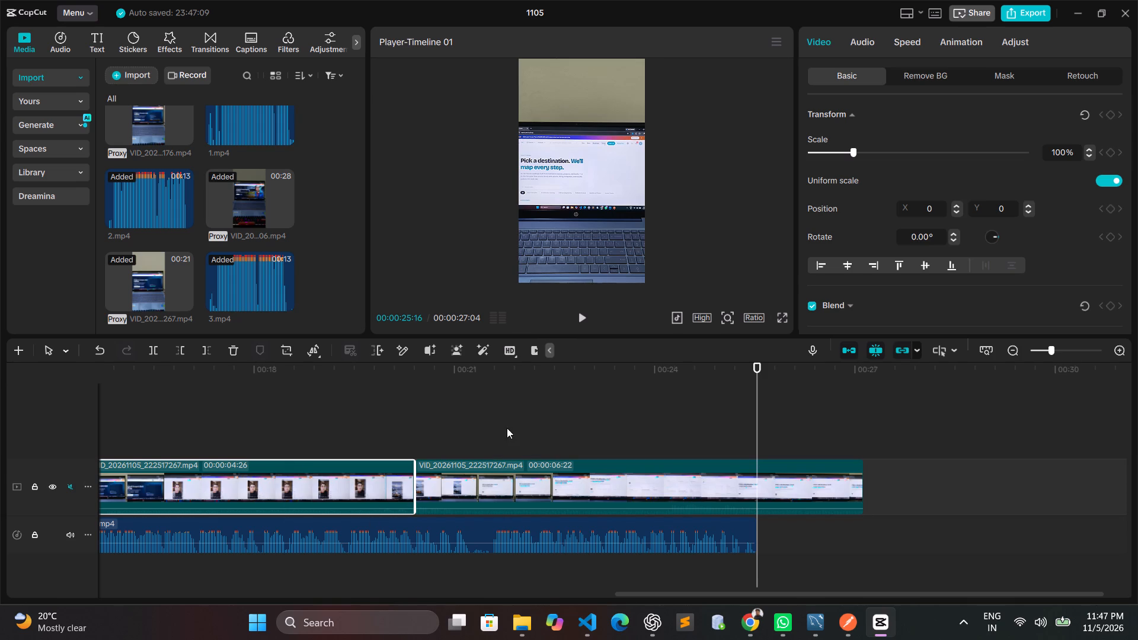
pyautogui.click(917, 40)
pyautogui.click(1116, 183)
pyautogui.click(1115, 183)
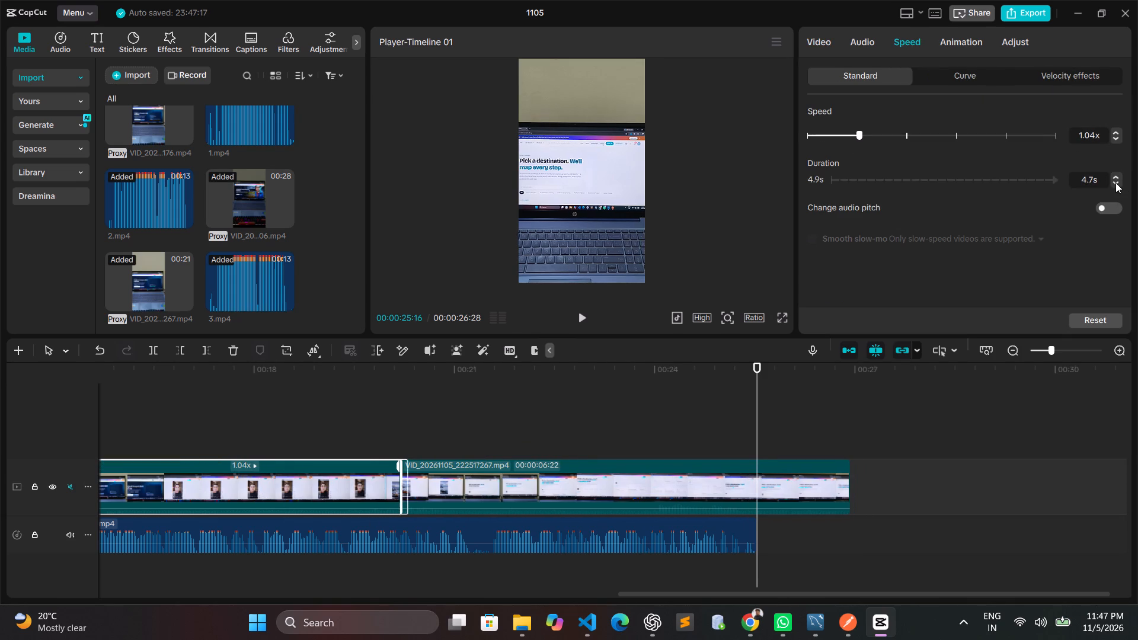
pyautogui.tripleClick(1115, 183)
pyautogui.click(1114, 183)
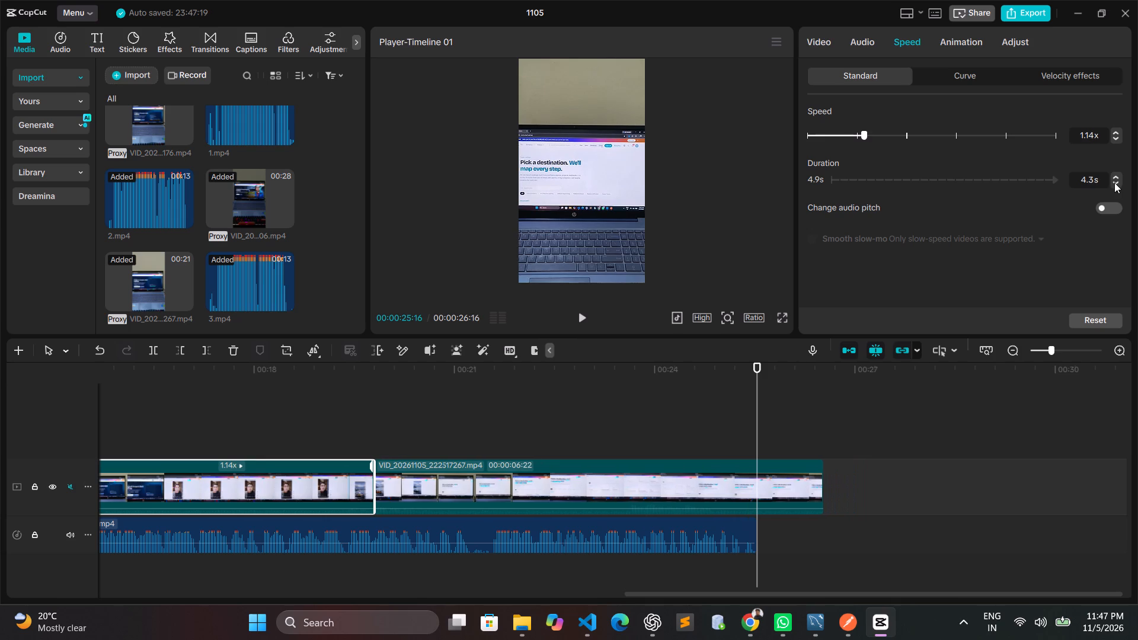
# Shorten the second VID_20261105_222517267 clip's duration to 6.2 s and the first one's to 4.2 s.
pyautogui.click(763, 472)
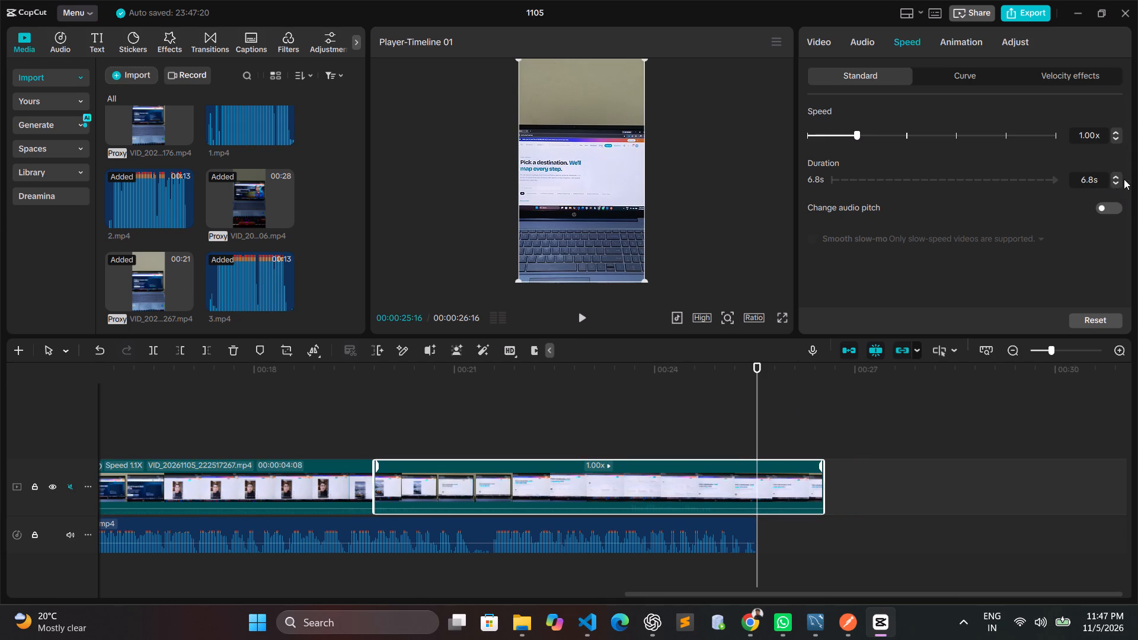
pyautogui.click(1119, 184)
pyautogui.tripleClick(1119, 184)
pyautogui.doubleClick(1119, 184)
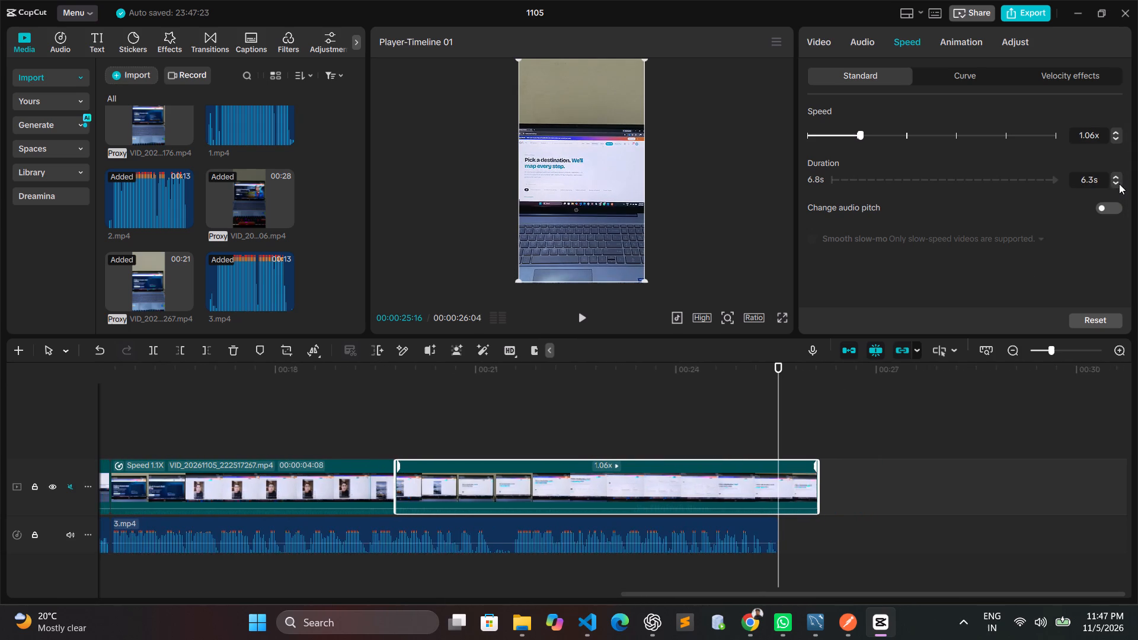
pyautogui.click(317, 481)
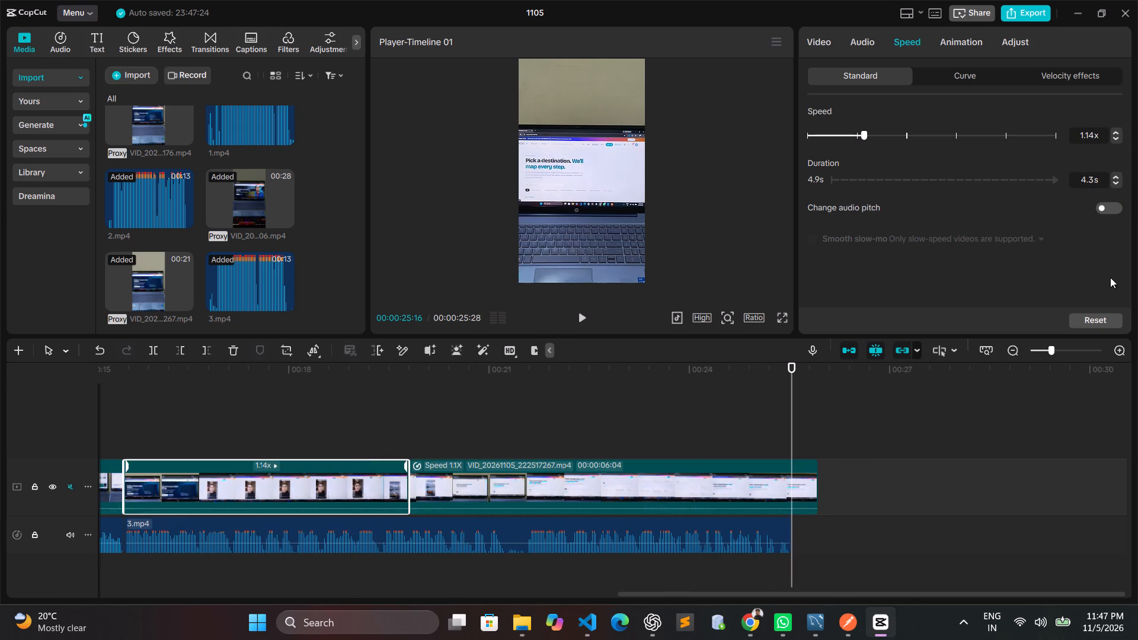
pyautogui.click(1114, 184)
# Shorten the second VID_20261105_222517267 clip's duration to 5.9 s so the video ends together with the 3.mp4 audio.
pyautogui.click(654, 484)
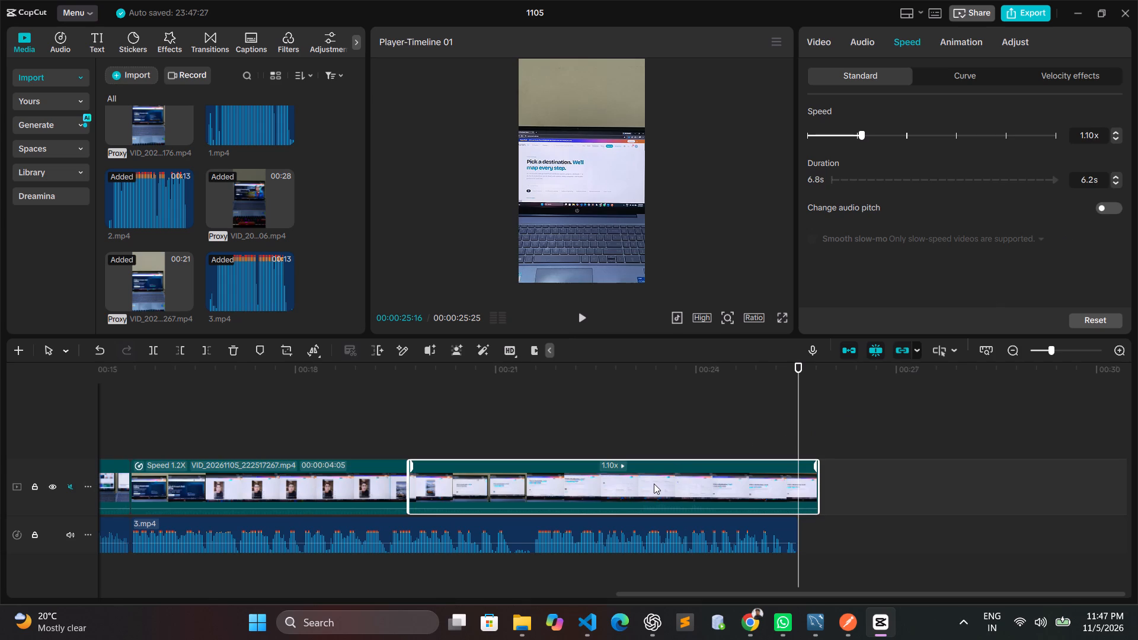
pyautogui.click(1122, 177)
pyautogui.click(1116, 184)
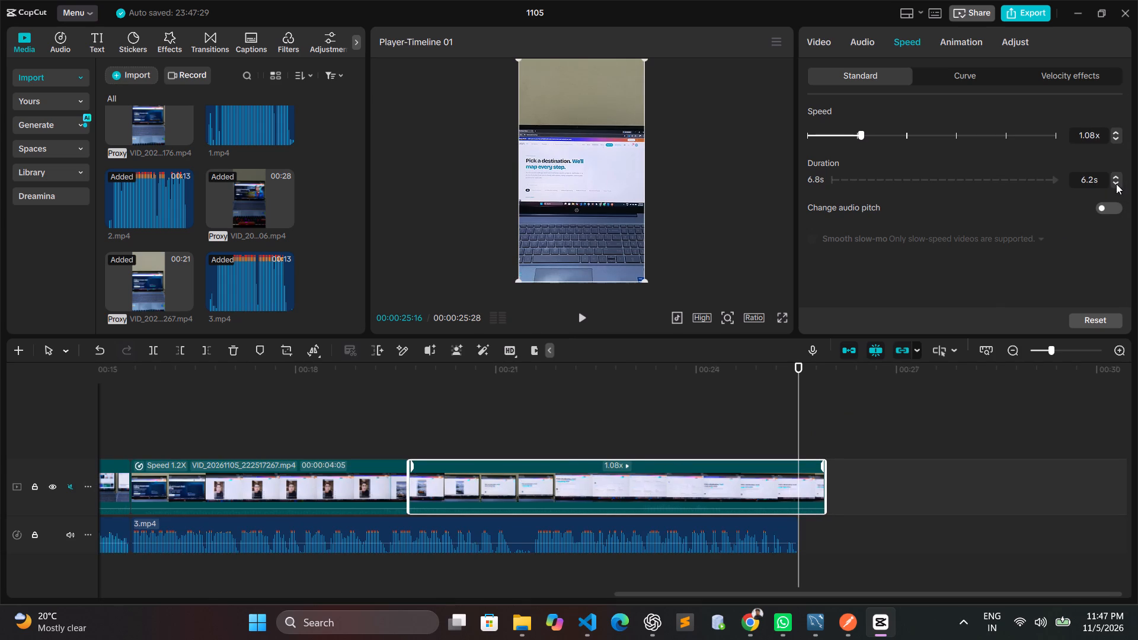
pyautogui.click(1116, 184)
pyautogui.click(1115, 184)
pyautogui.click(316, 489)
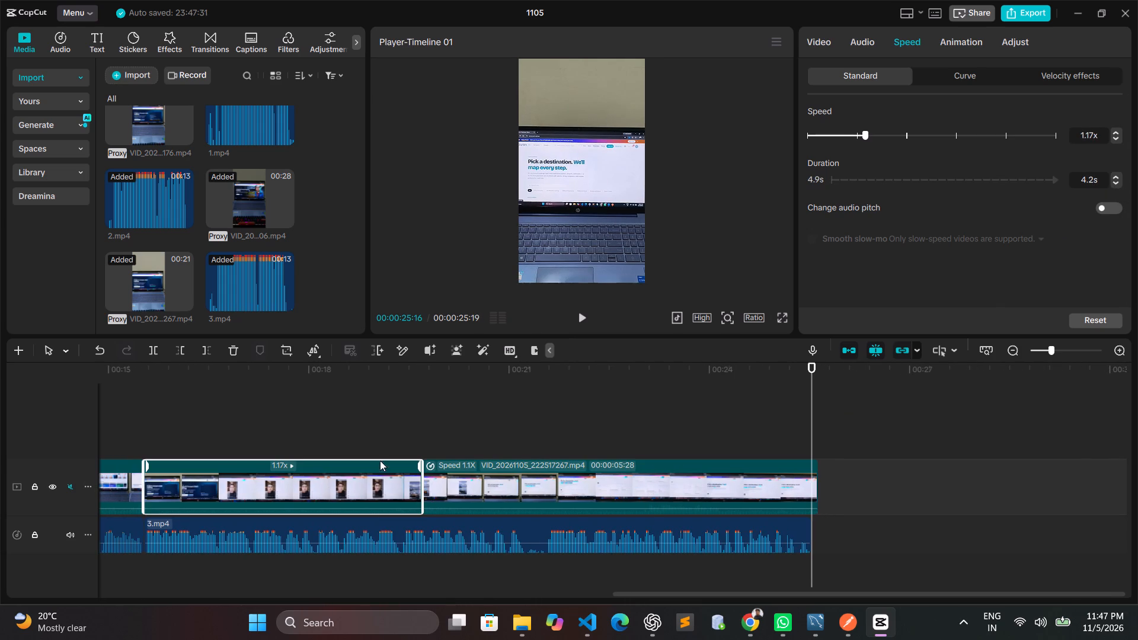
pyautogui.click(707, 499)
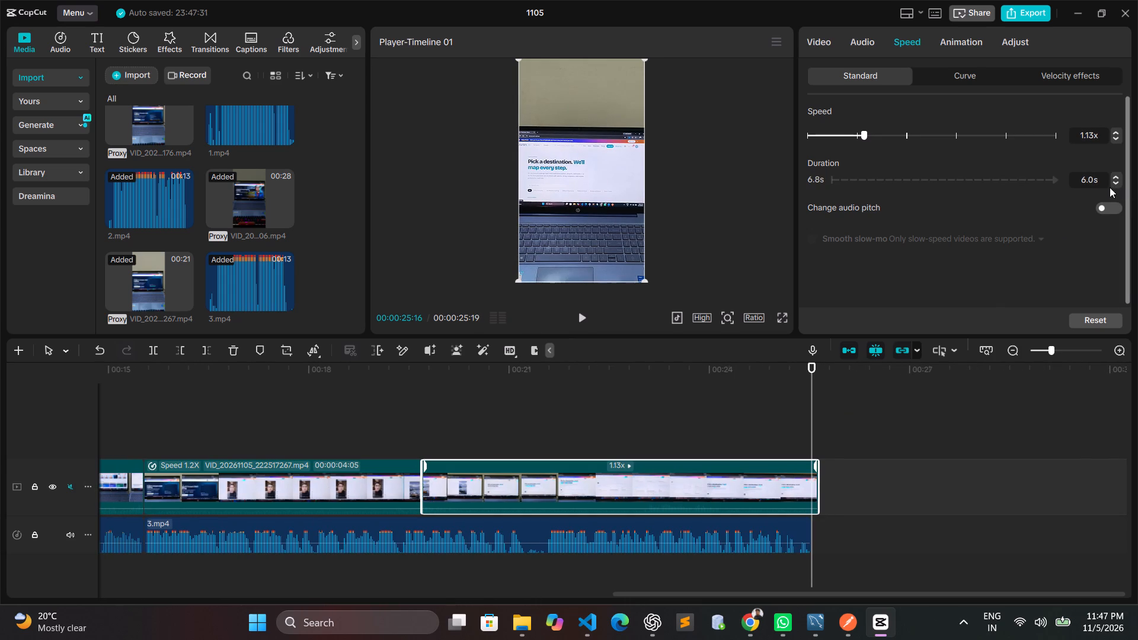
pyautogui.click(1113, 187)
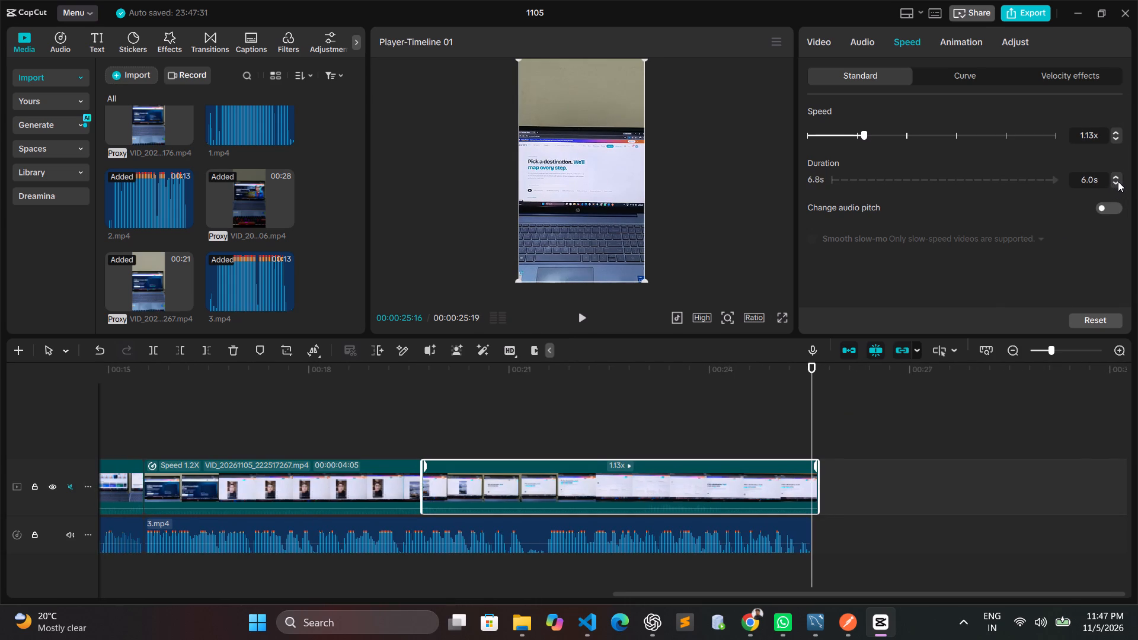
pyautogui.click(1116, 185)
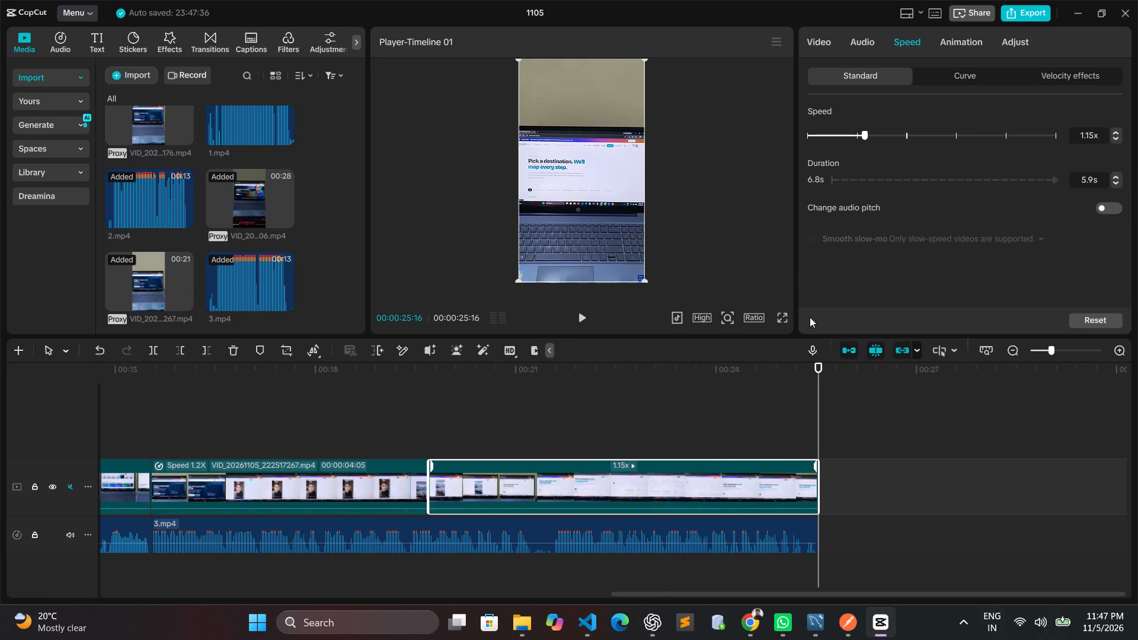
# Play the whole edit from the beginning in full-screen preview to check it against the voice audio.
pyautogui.click(787, 318)
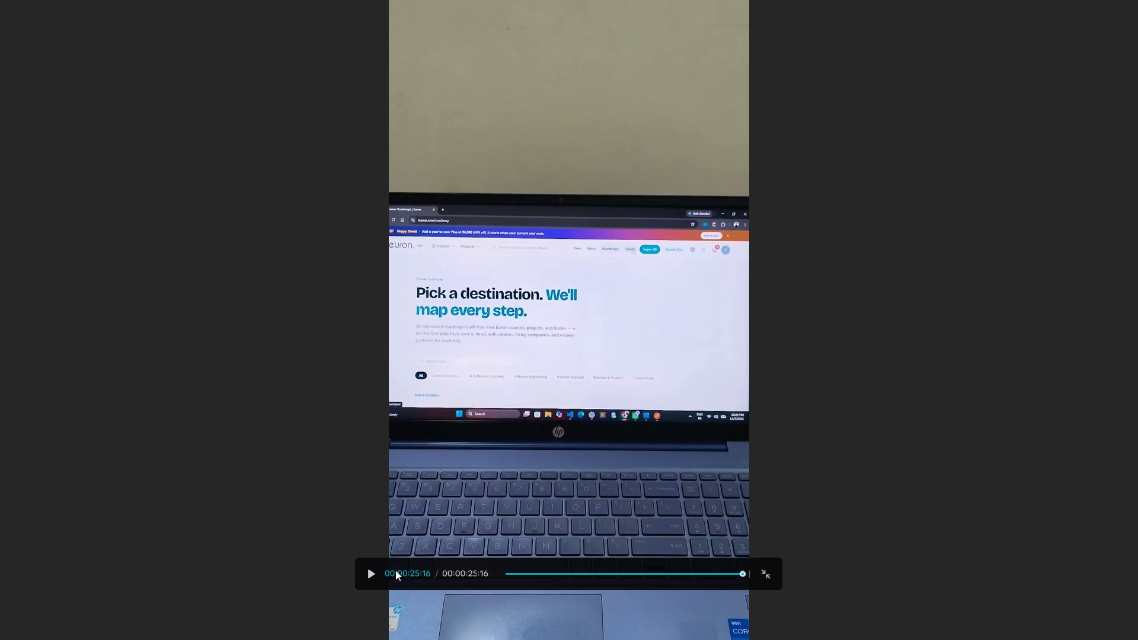
pyautogui.click(370, 569)
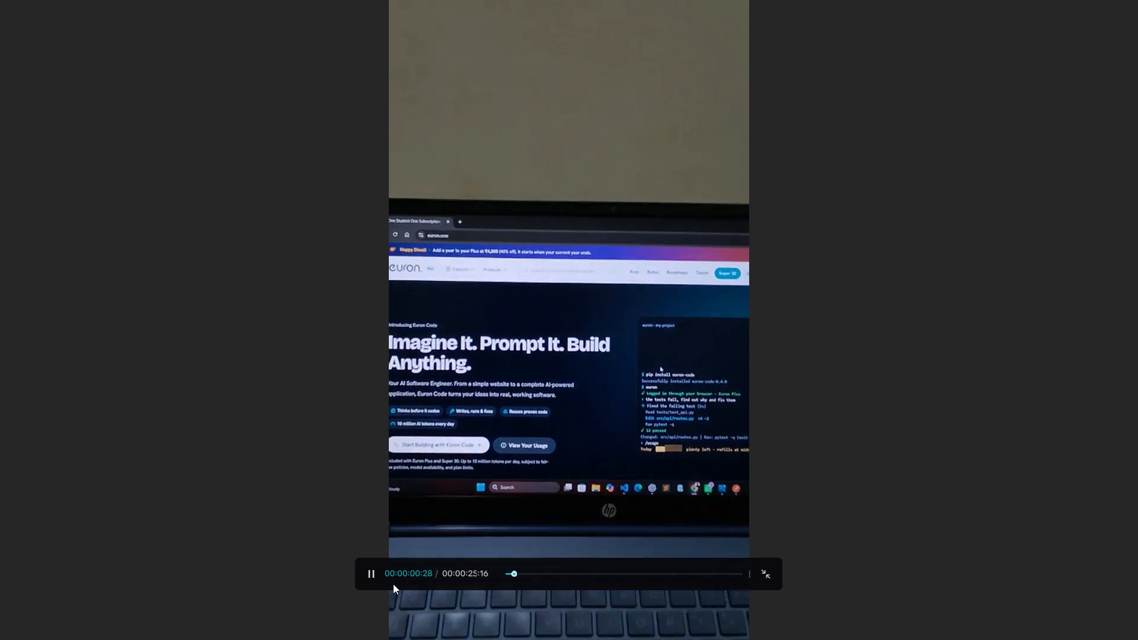
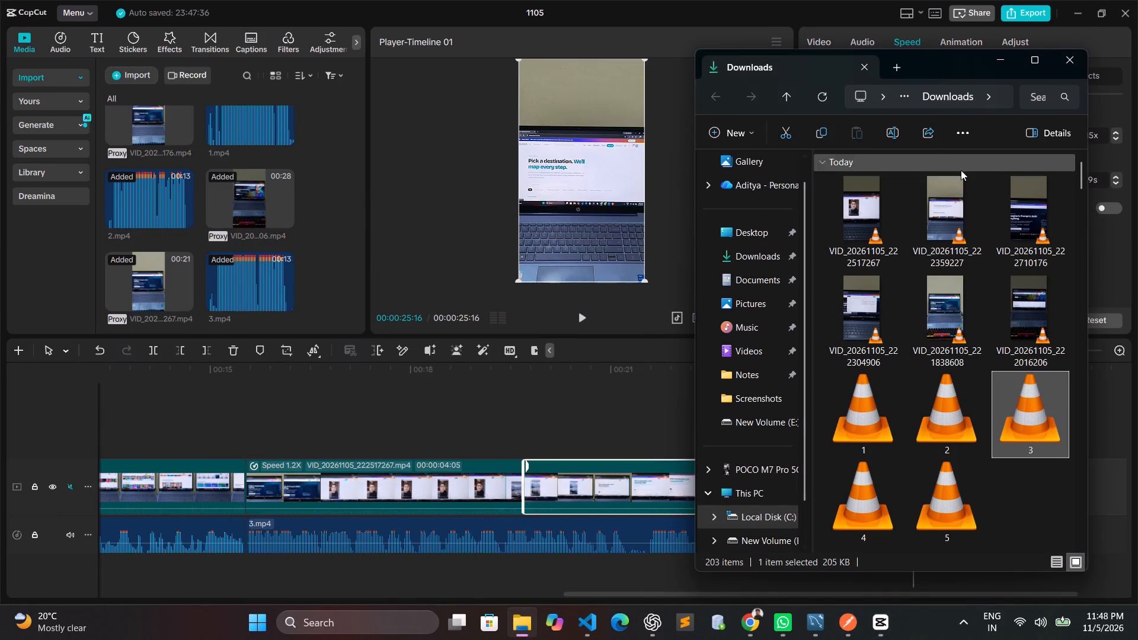
pyautogui.doubleClick(874, 312)
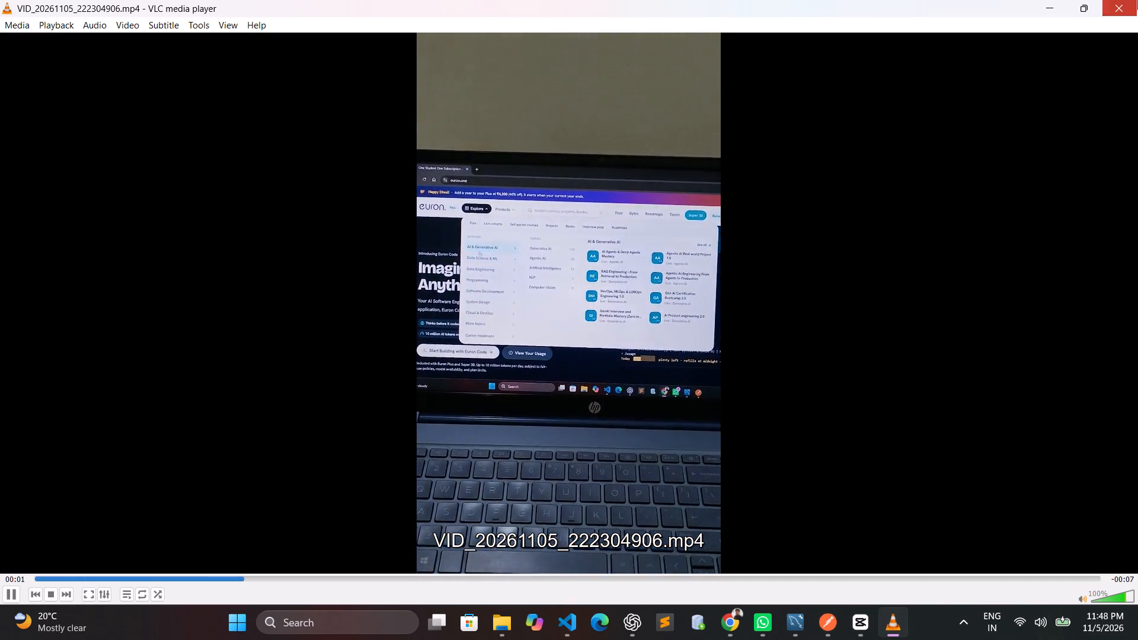
pyautogui.click(1137, 0)
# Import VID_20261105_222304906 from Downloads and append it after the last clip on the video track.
pyautogui.moveTo(862, 301); pyautogui.dragTo(228, 295)
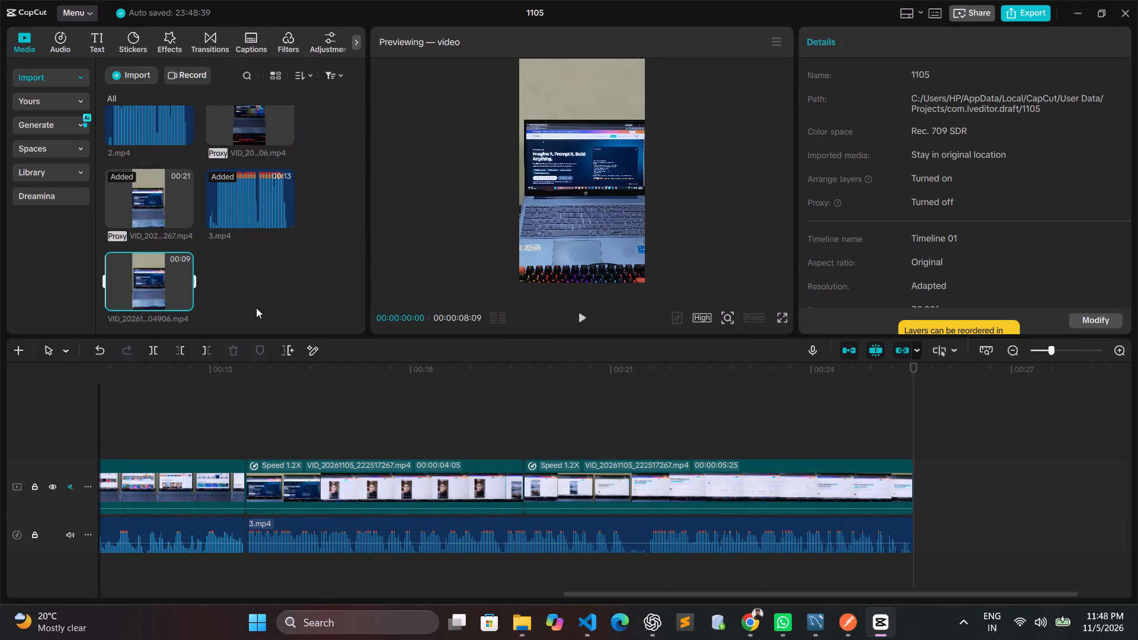
pyautogui.moveTo(145, 286); pyautogui.dragTo(945, 486)
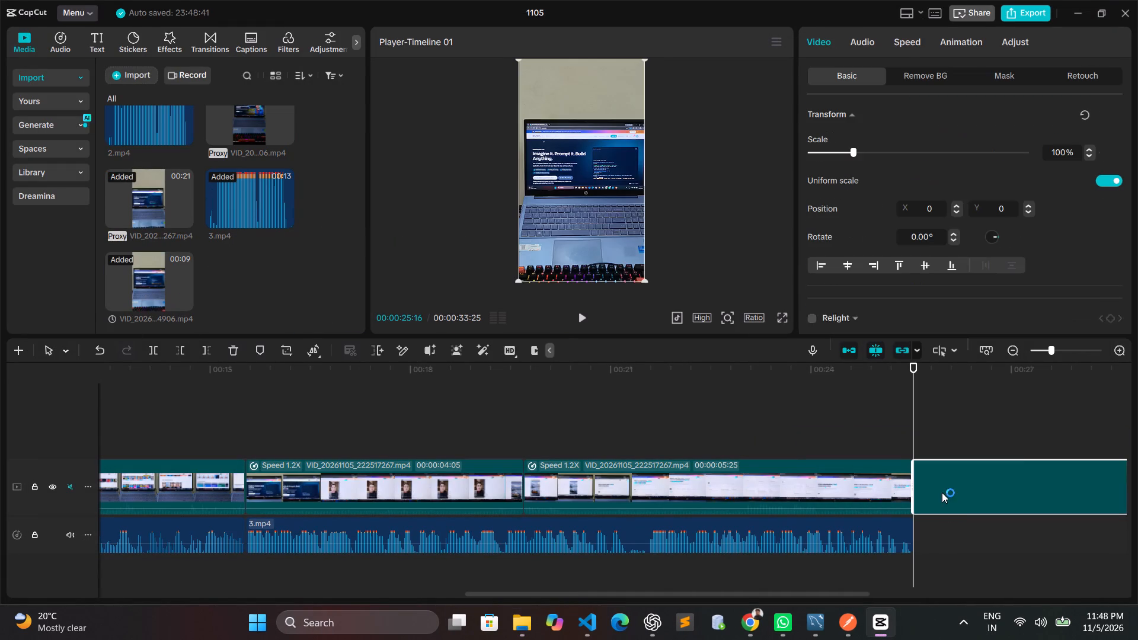
pyautogui.moveTo(740, 593); pyautogui.dragTo(976, 599)
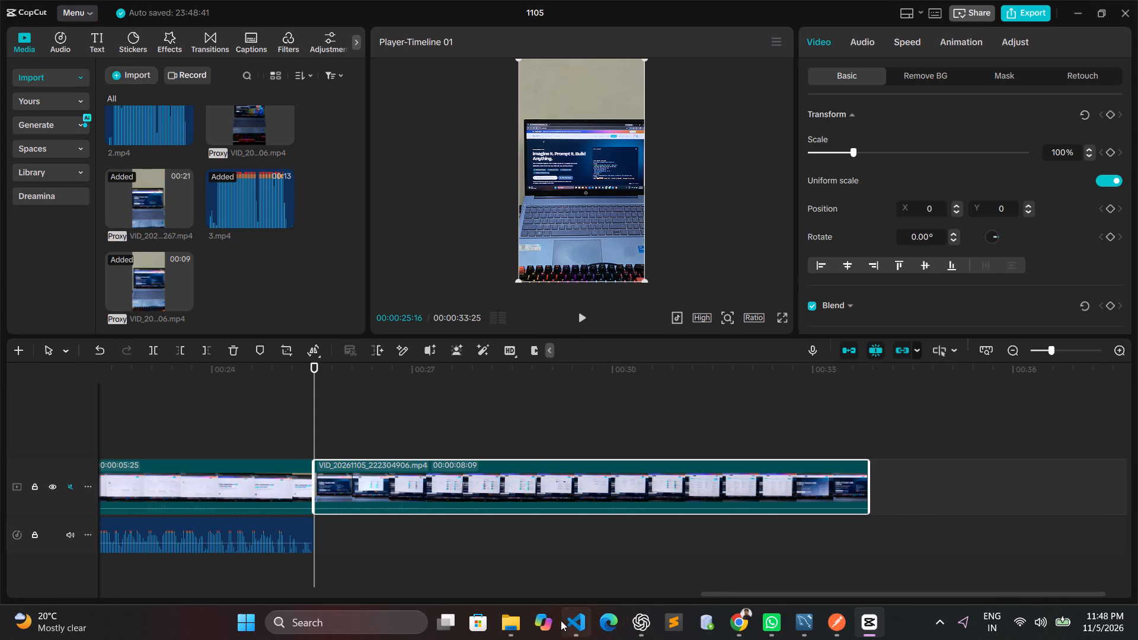
# Import voice file 4 from Downloads and place it on the audio track directly after 3.mp4.
pyautogui.click(514, 621)
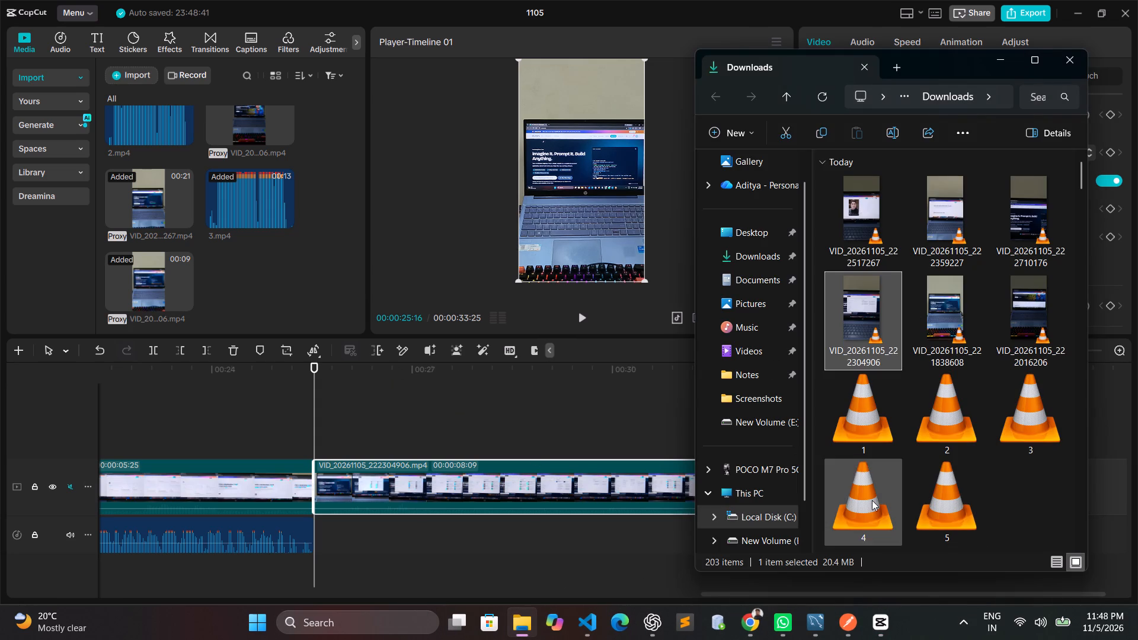
pyautogui.moveTo(872, 500); pyautogui.dragTo(249, 286)
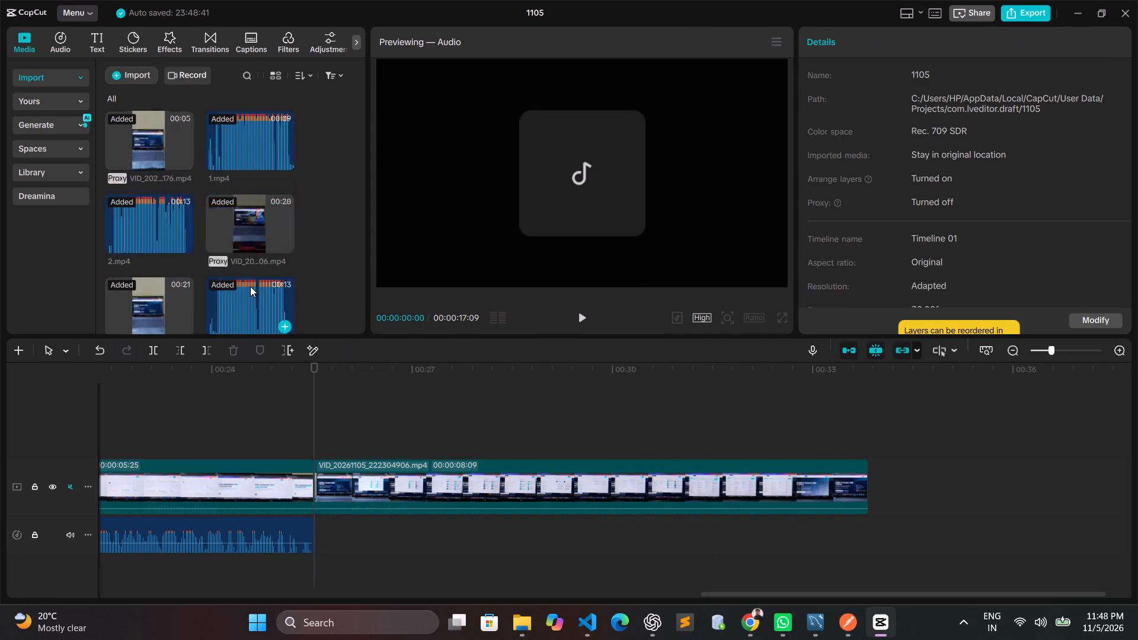
pyautogui.moveTo(249, 280); pyautogui.dragTo(319, 537)
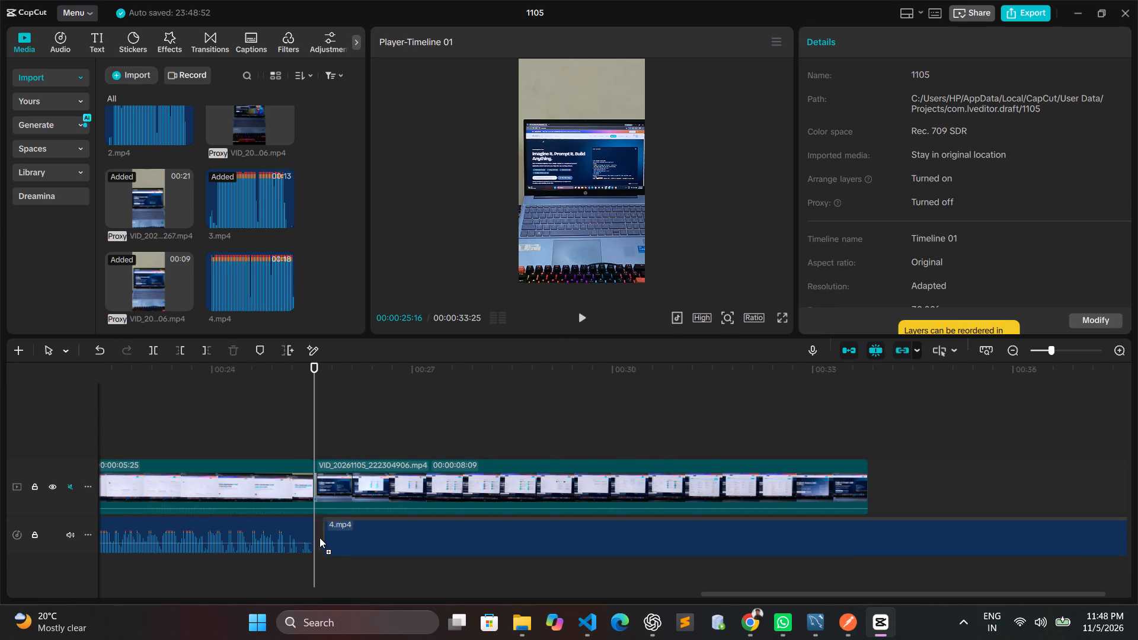
pyautogui.moveTo(319, 537); pyautogui.dragTo(315, 537)
# Cut the silent opening off 4.mp4 at 00:00:26:14, delete it, and move the remaining audio up against 3.mp4.
pyautogui.moveTo(315, 370); pyautogui.dragTo(331, 370)
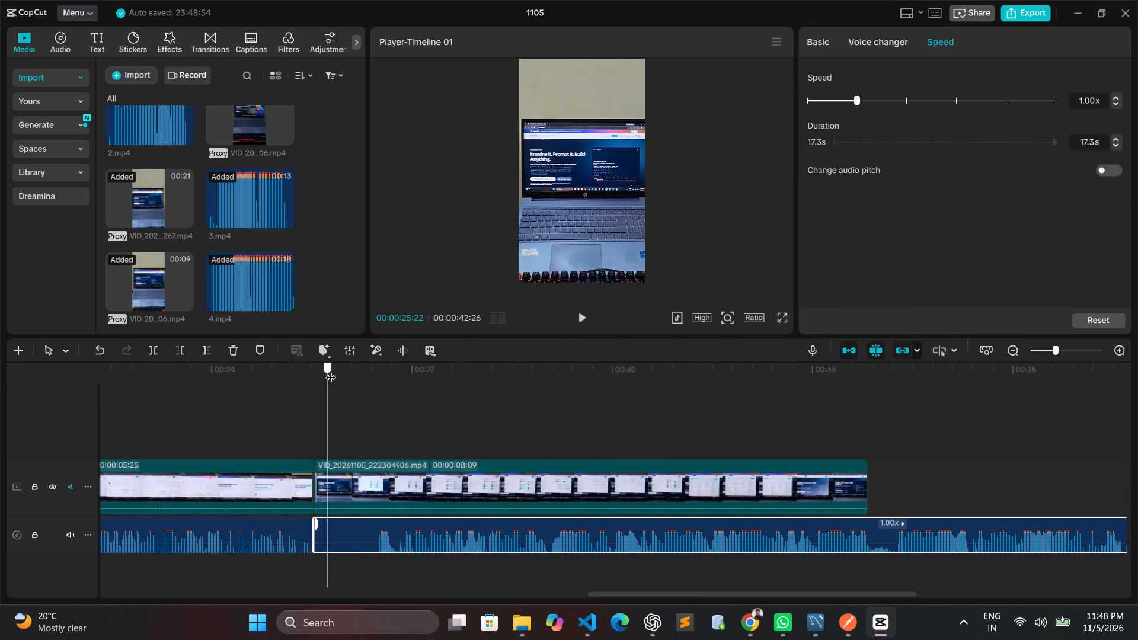
pyautogui.moveTo(331, 370); pyautogui.dragTo(376, 388)
pyautogui.click(159, 353)
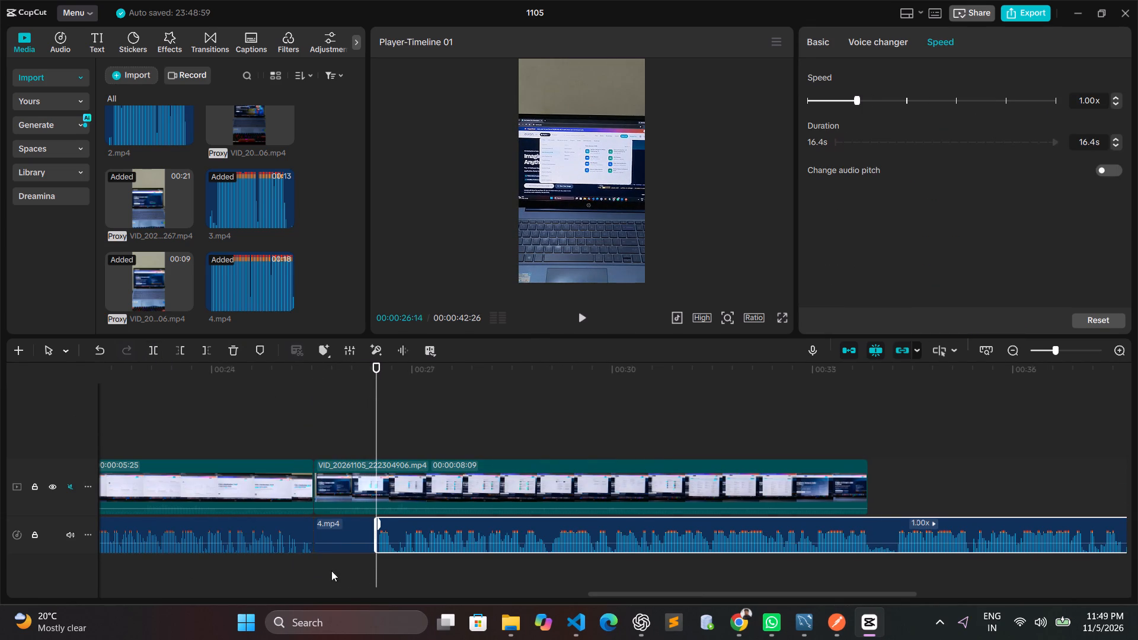
pyautogui.click(338, 545)
pyautogui.press('BackSpace')
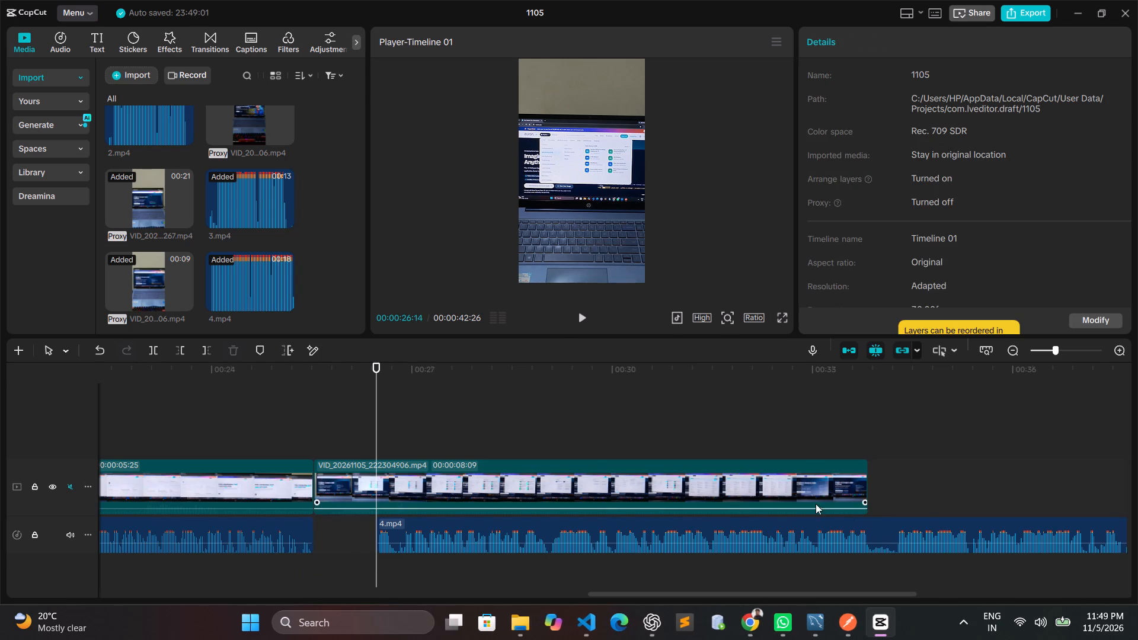
pyautogui.moveTo(895, 523); pyautogui.dragTo(839, 527)
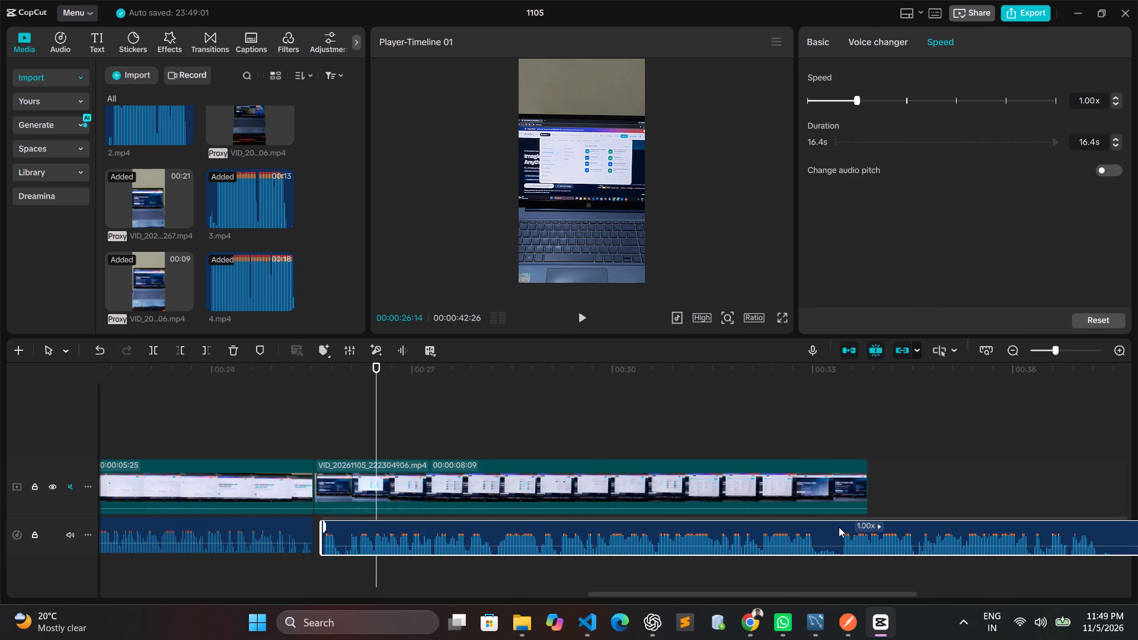
pyautogui.moveTo(839, 527); pyautogui.dragTo(836, 523)
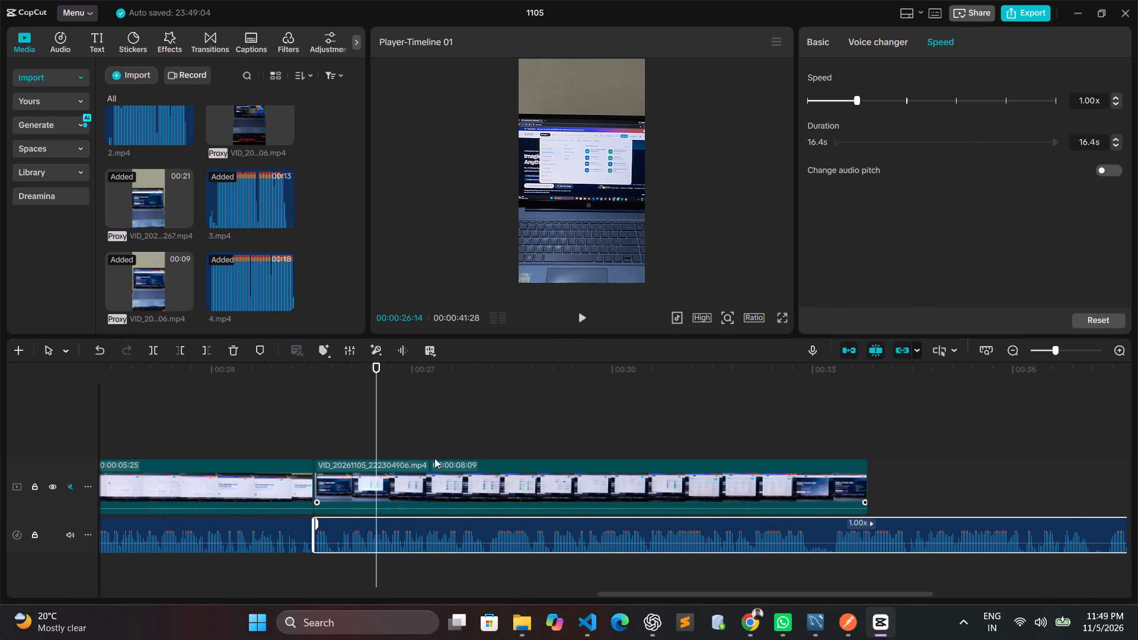
# Split the 4.mp4 audio at 00:00:41:13, where the speech ends, and delete the silent tail.
pyautogui.moveTo(378, 368); pyautogui.dragTo(1046, 393)
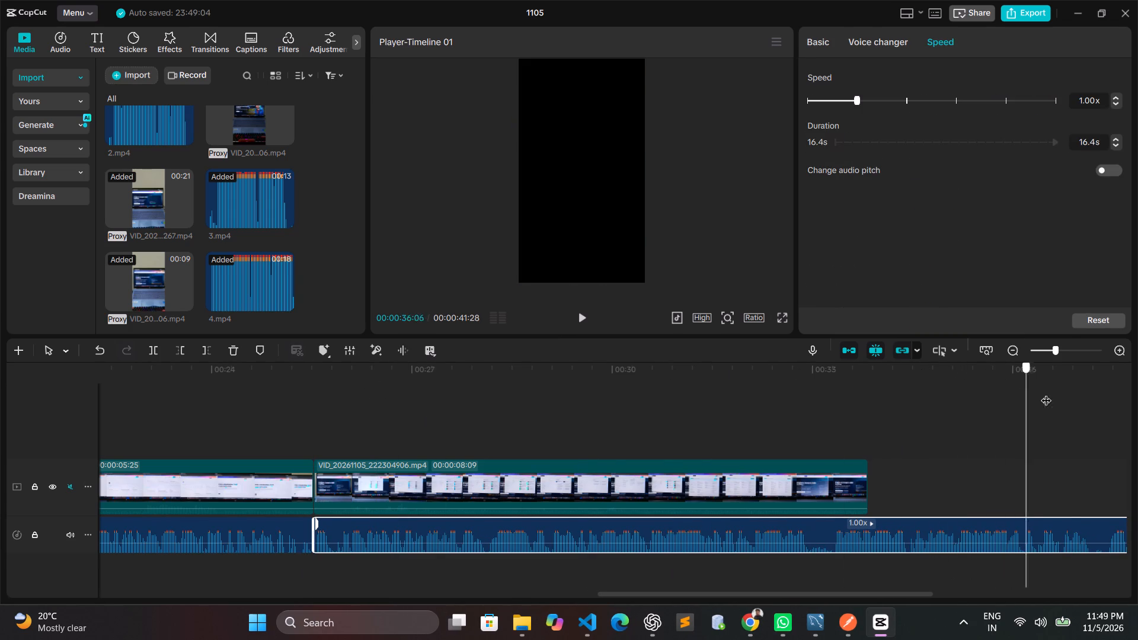
pyautogui.moveTo(1046, 393); pyautogui.dragTo(821, 413)
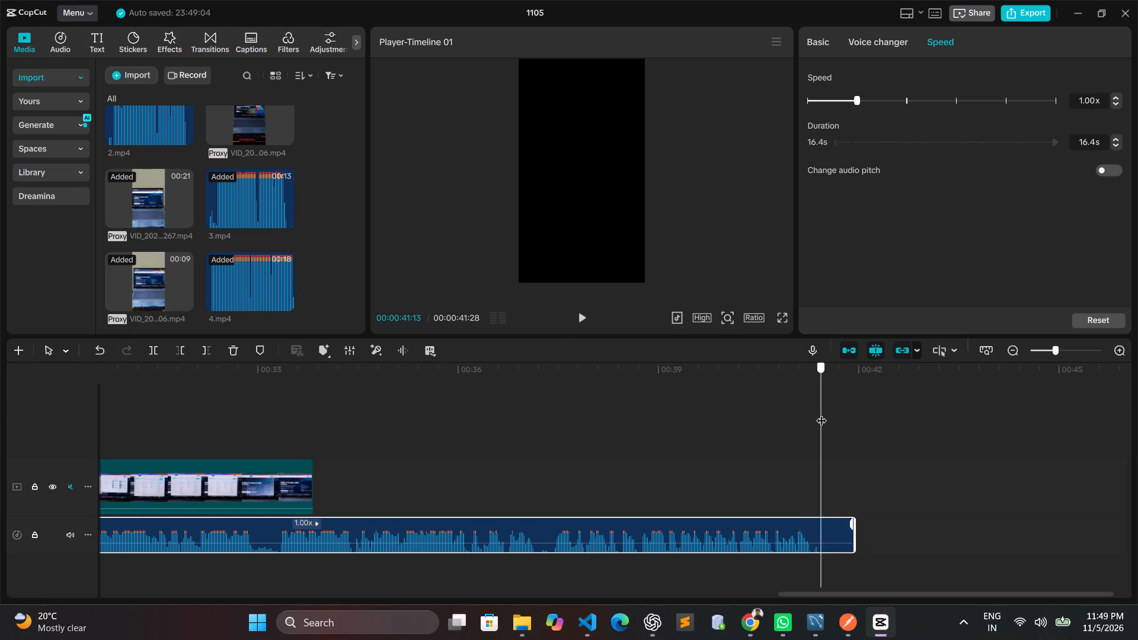
pyautogui.moveTo(821, 413); pyautogui.dragTo(820, 415)
pyautogui.click(829, 526)
pyautogui.click(150, 354)
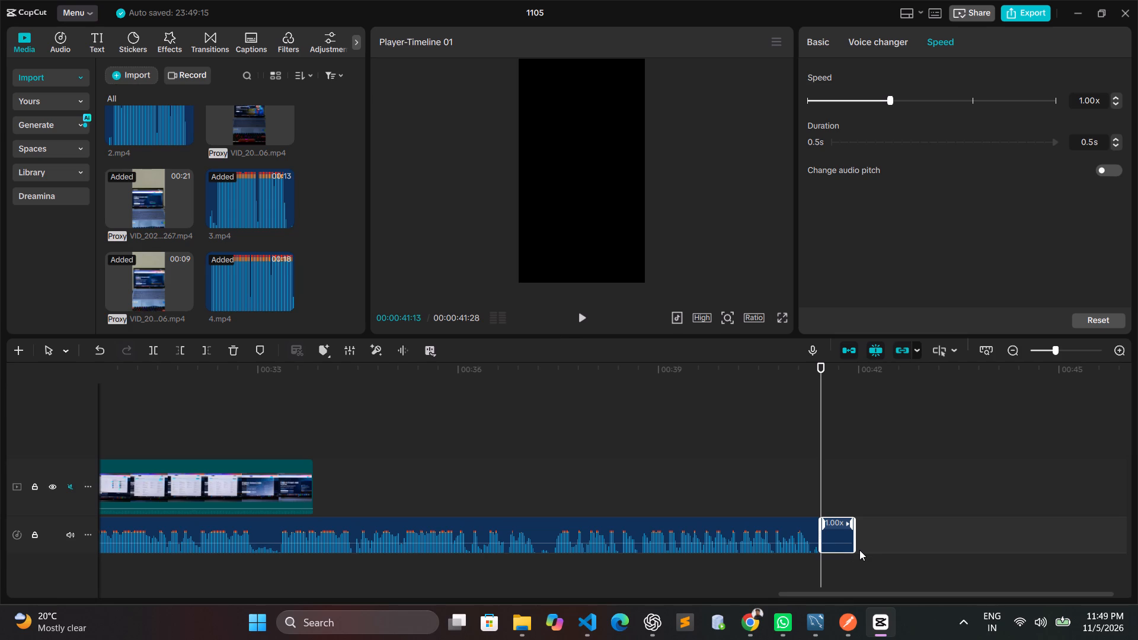
pyautogui.press('BackSpace')
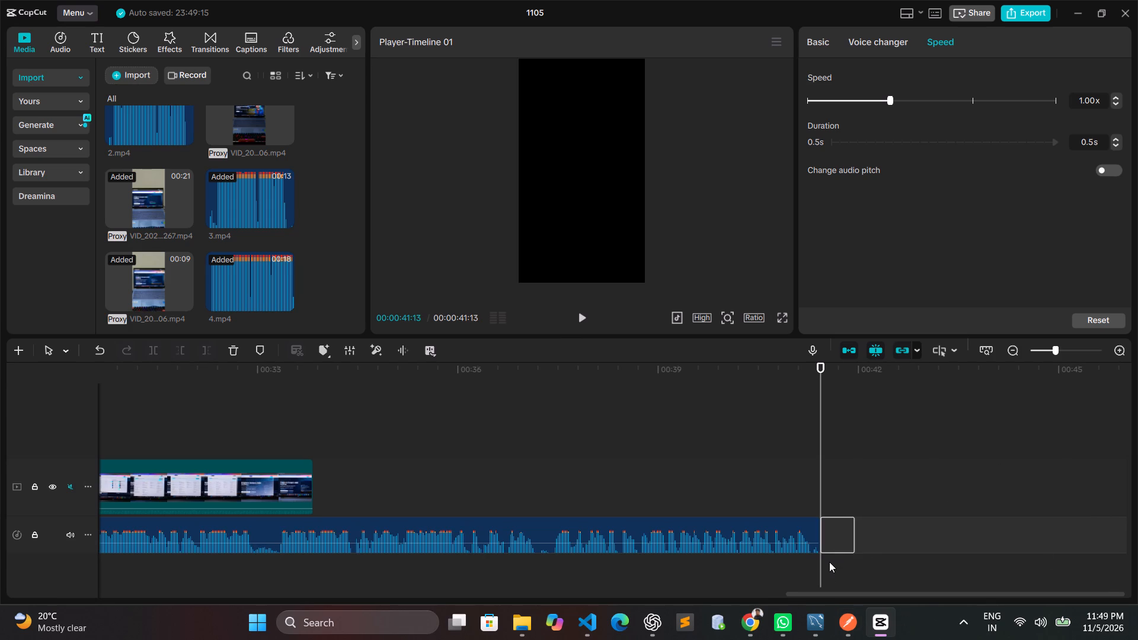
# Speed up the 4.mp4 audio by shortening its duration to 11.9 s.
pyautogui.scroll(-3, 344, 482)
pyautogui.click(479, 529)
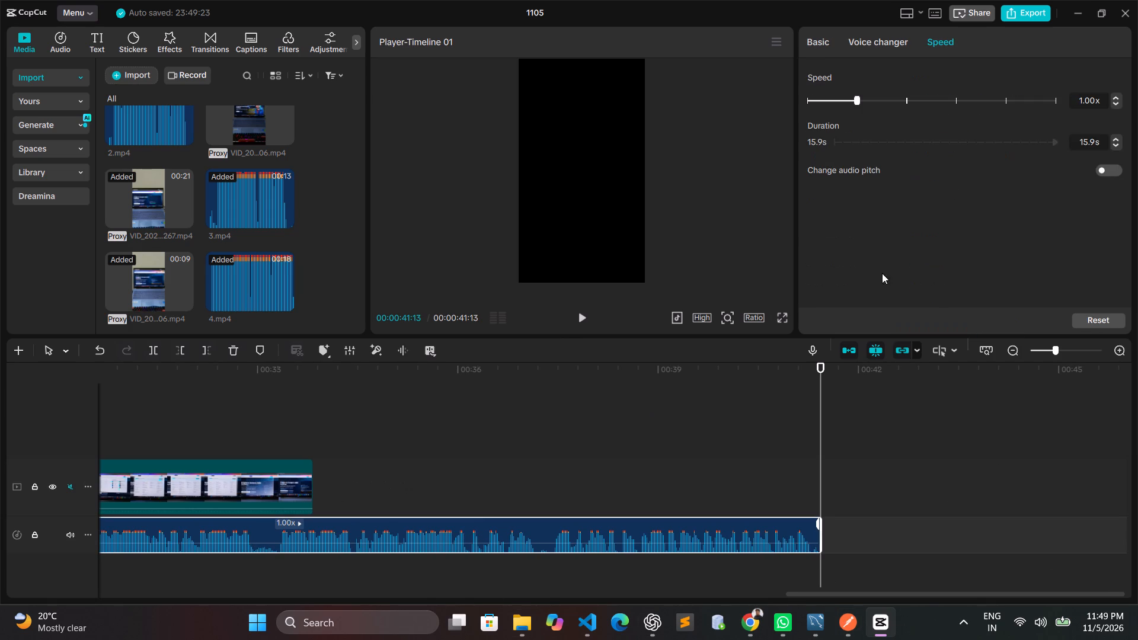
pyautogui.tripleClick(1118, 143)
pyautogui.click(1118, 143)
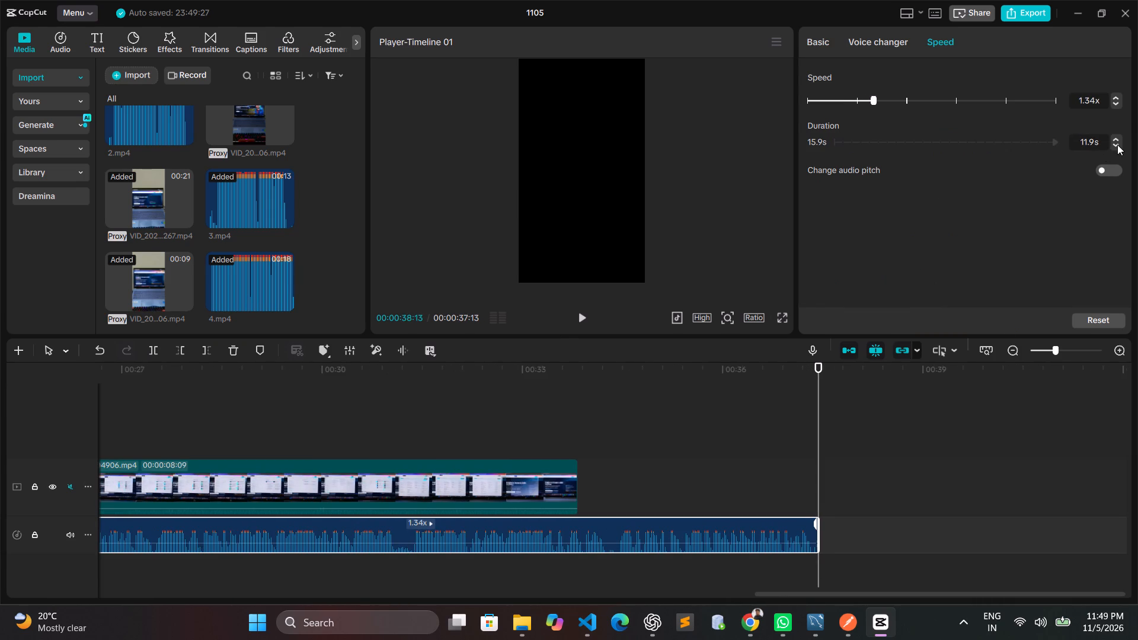
# Play the timeline from 00:00:24:25 to the end to check the pace of the sped-up 4.mp4 audio.
pyautogui.moveTo(819, 370); pyautogui.dragTo(240, 433)
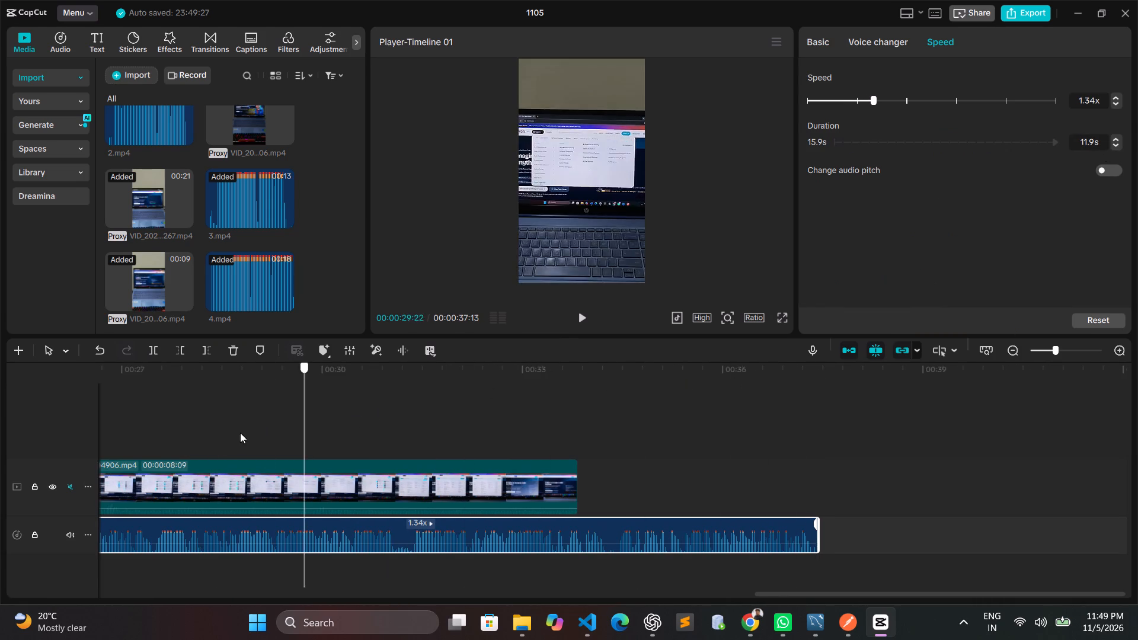
pyautogui.moveTo(240, 433); pyautogui.dragTo(207, 452)
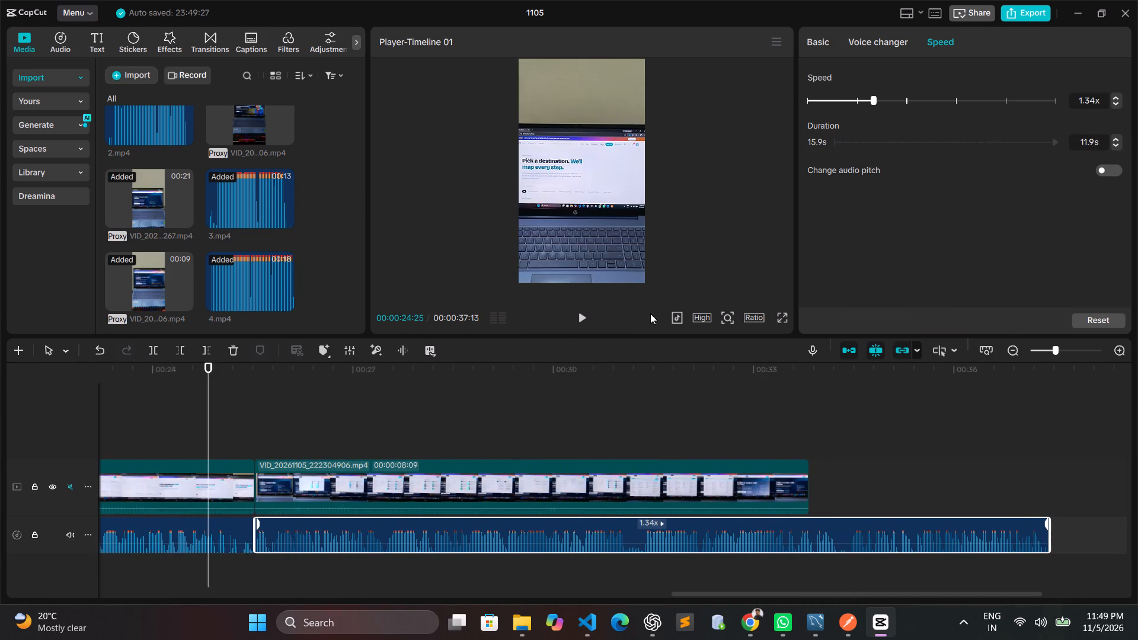
pyautogui.click(583, 316)
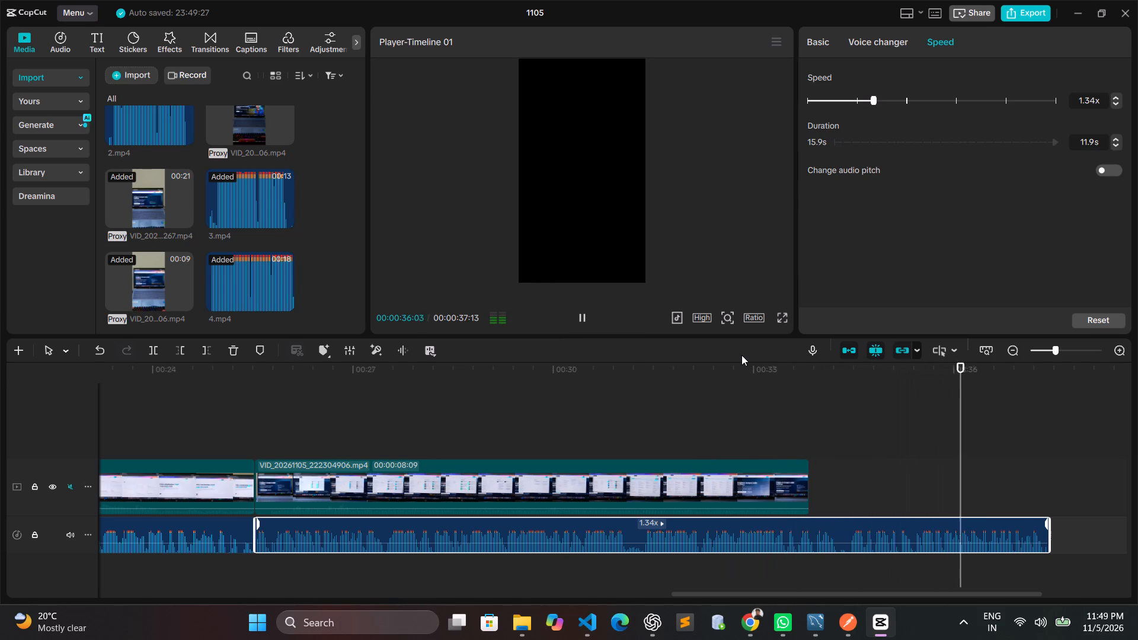
# Slow the 4.mp4 audio down by setting its duration to 13.9 s.
pyautogui.click(1118, 136)
pyautogui.click(1113, 142)
pyautogui.doubleClick(1116, 138)
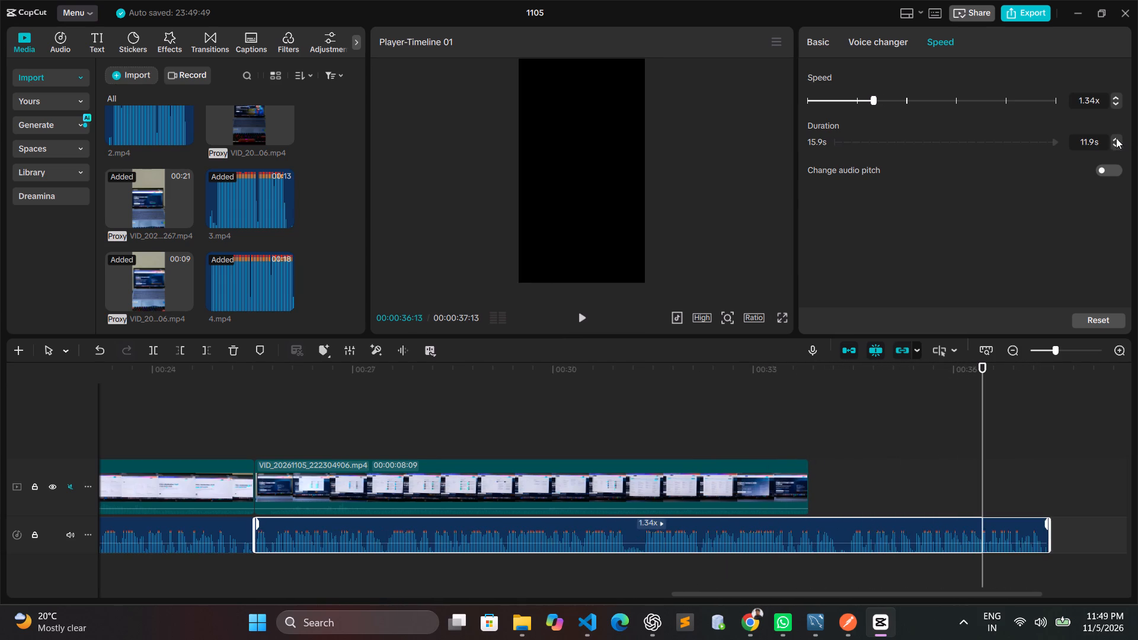
pyautogui.click(1116, 137)
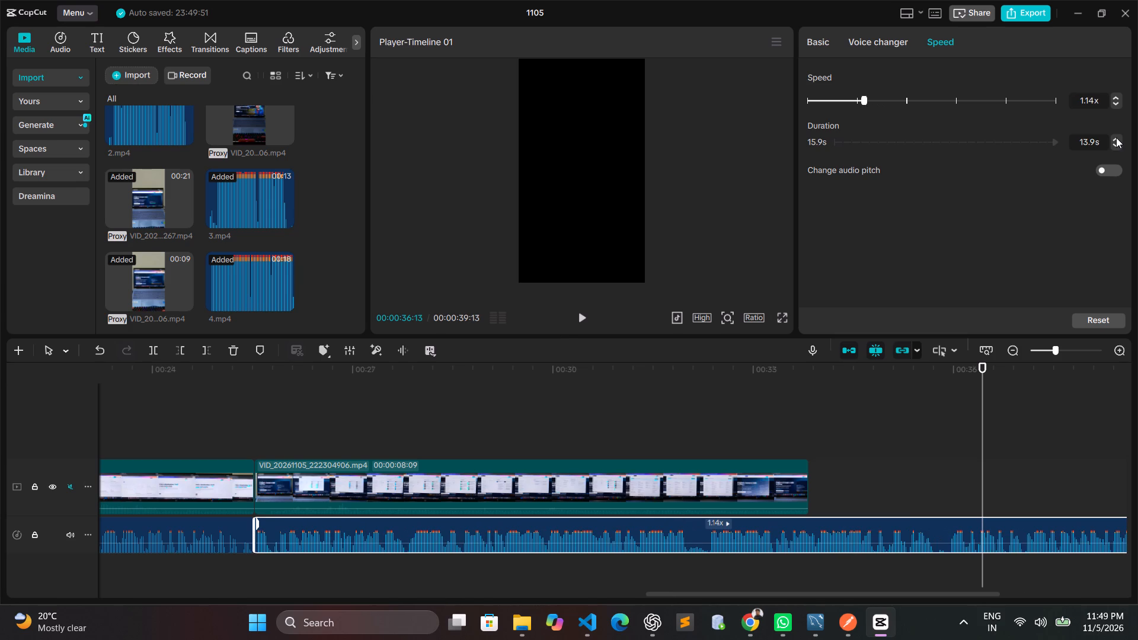
# Play the whole edit from the beginning in full-screen preview to check the clips against the voice audio.
pyautogui.click(581, 317)
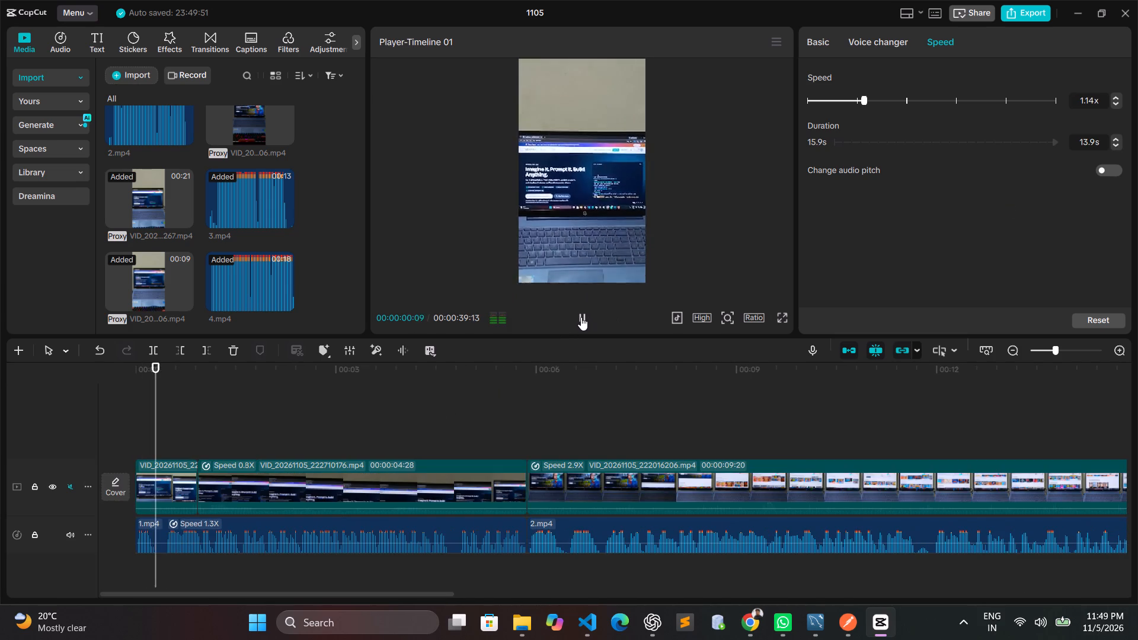
pyautogui.click(785, 312)
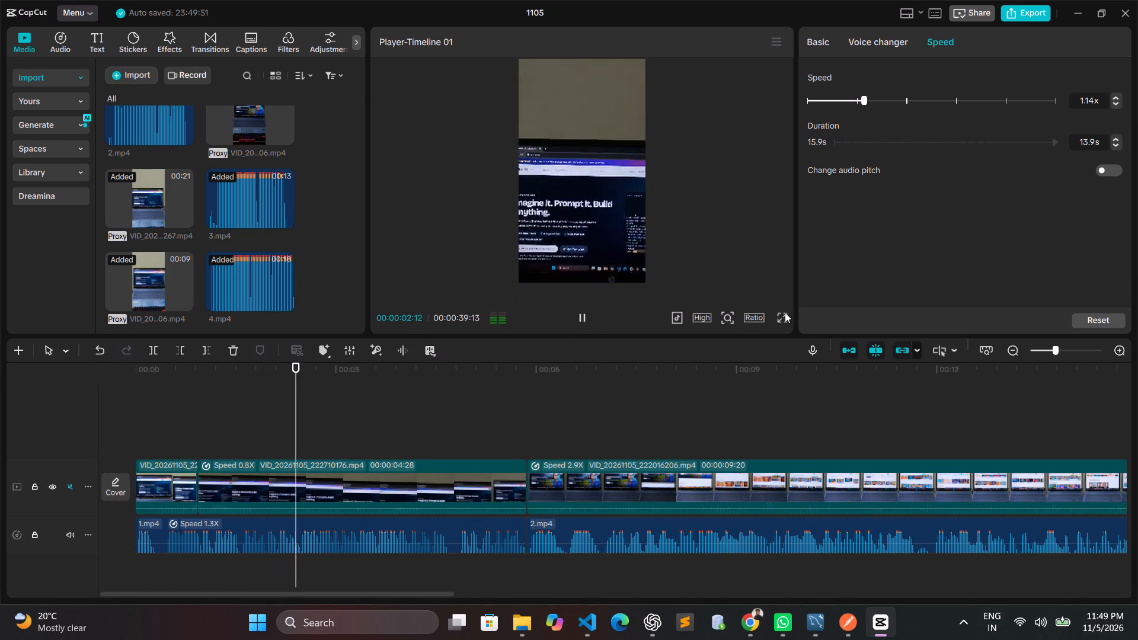
pyautogui.click(781, 318)
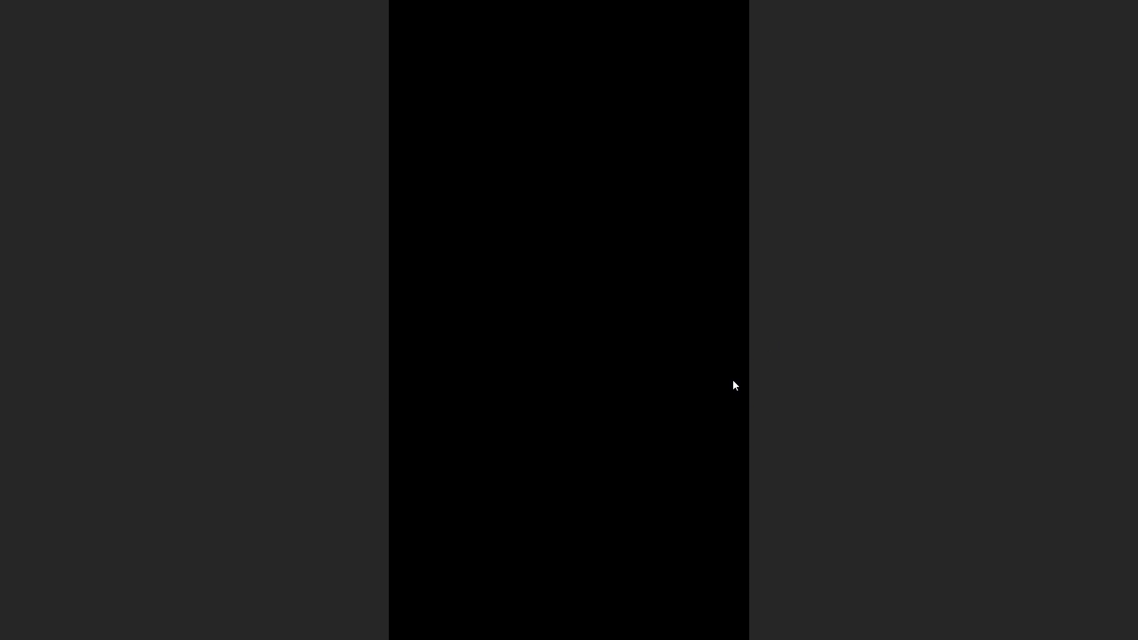
pyautogui.press('Escape')
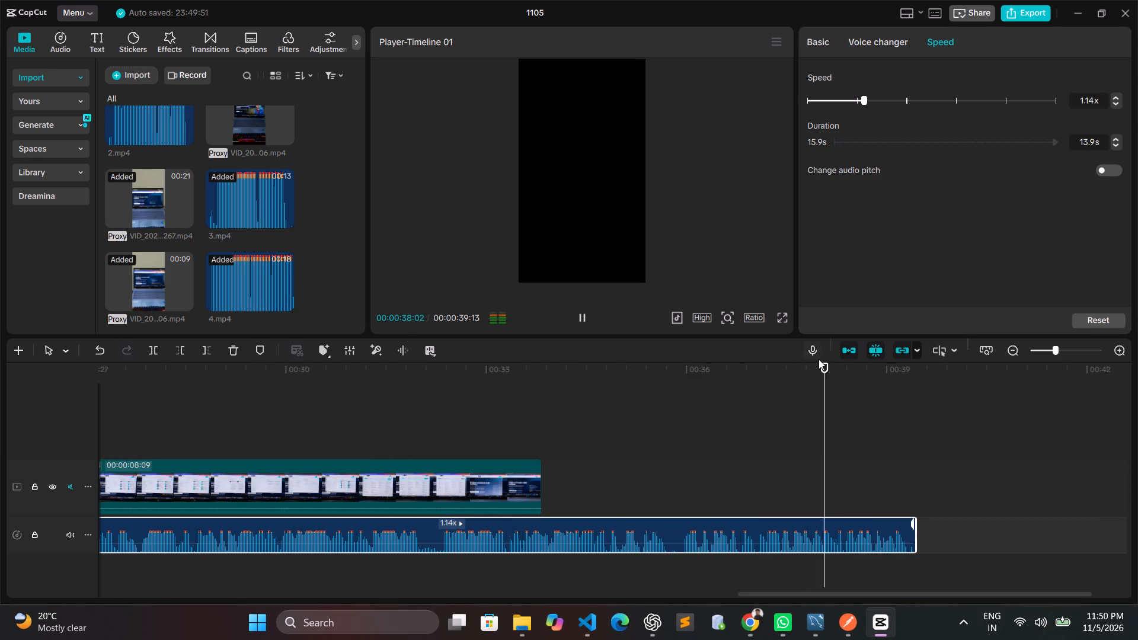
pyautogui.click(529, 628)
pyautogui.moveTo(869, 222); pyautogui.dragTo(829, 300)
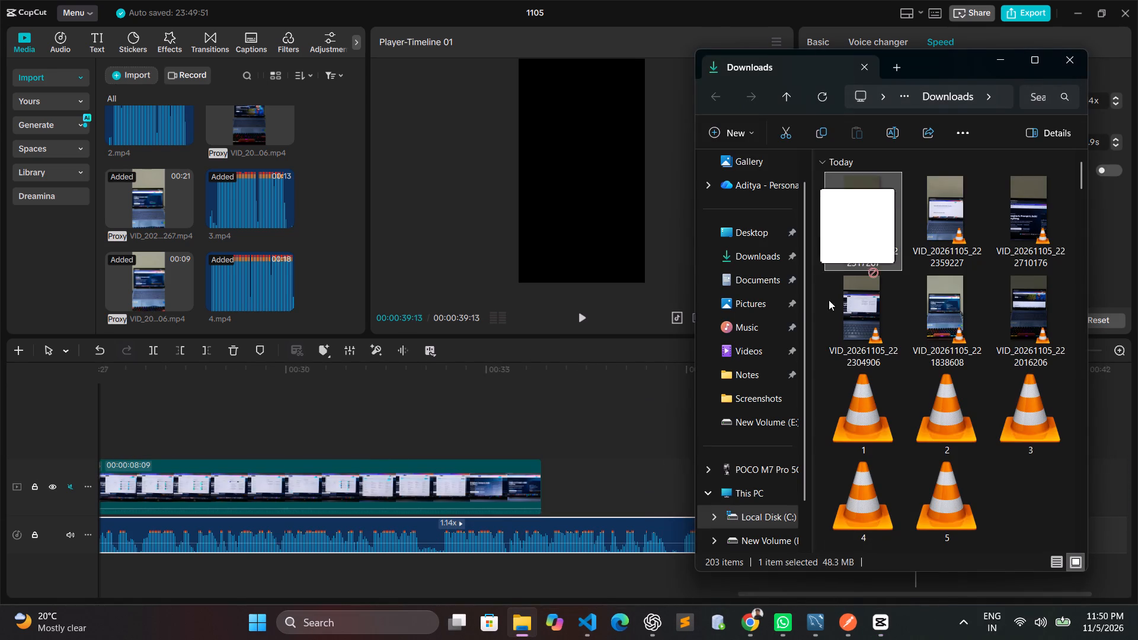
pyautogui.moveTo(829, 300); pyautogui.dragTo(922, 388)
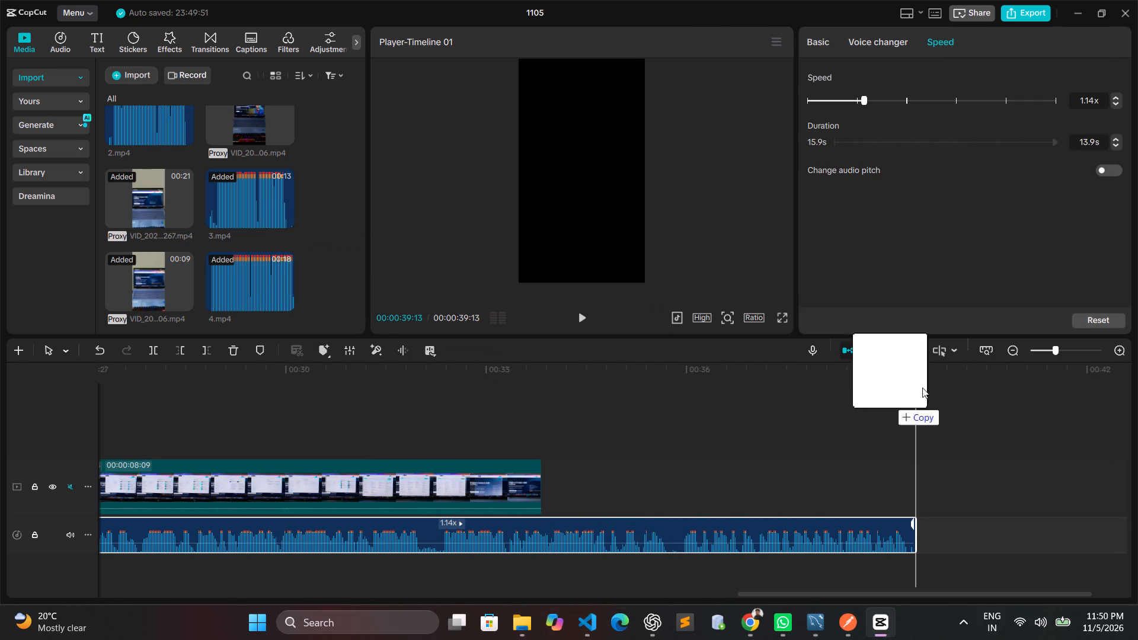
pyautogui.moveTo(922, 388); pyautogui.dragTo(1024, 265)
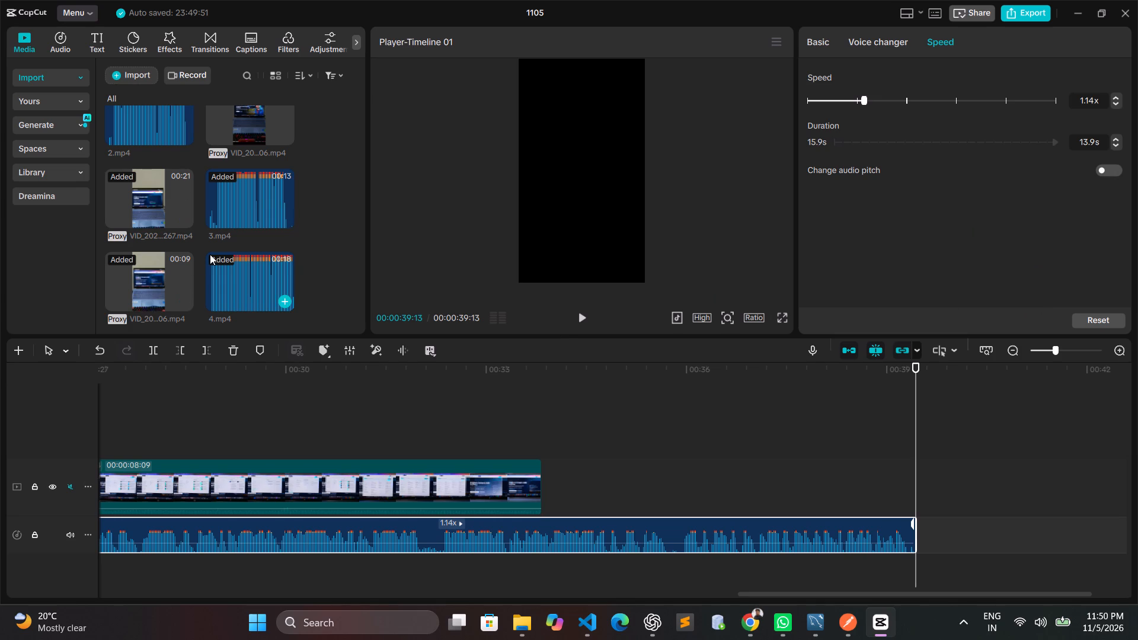
# Place the imported clip VID_20261105_222517267.mp4 on the main video track directly after the last clip.
pyautogui.scroll(-1, 210, 254)
pyautogui.moveTo(160, 201); pyautogui.dragTo(603, 473)
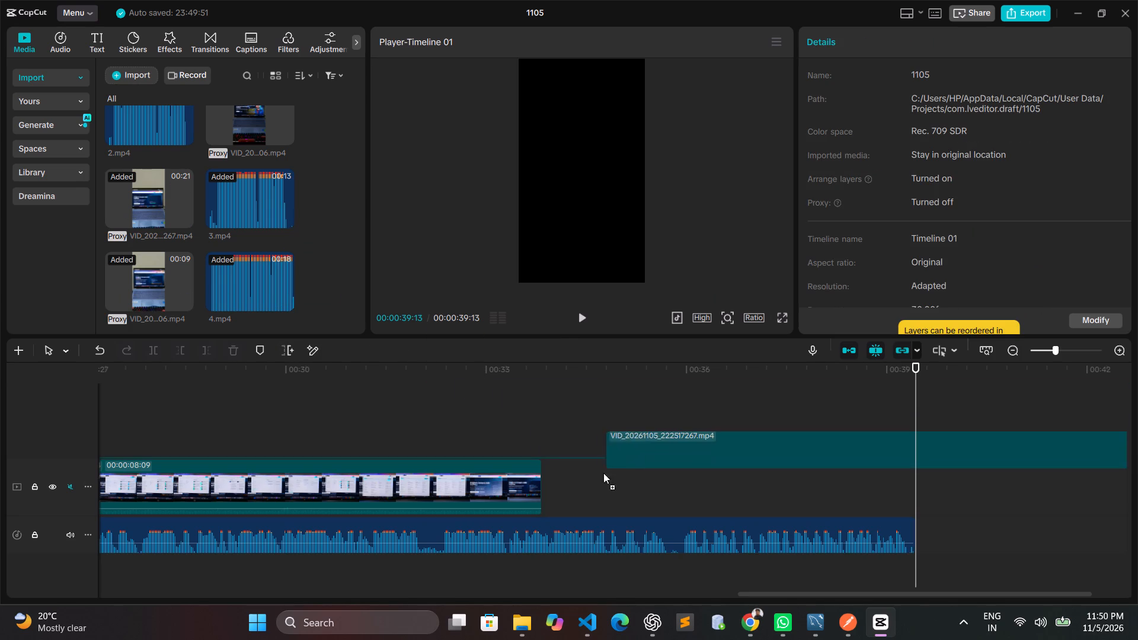
pyautogui.moveTo(603, 473); pyautogui.dragTo(568, 483)
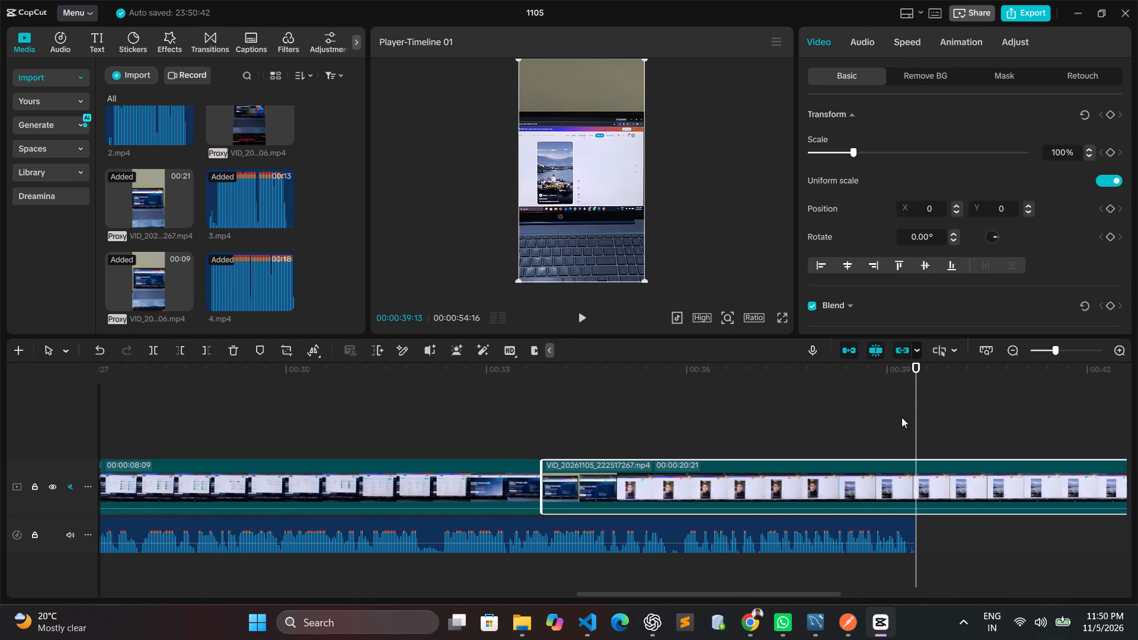
# Split the newly added VID_20261105_222517267.mp4 clip at 00:00:49:10 and delete the part before the cut.
pyautogui.moveTo(918, 364); pyautogui.dragTo(1137, 394)
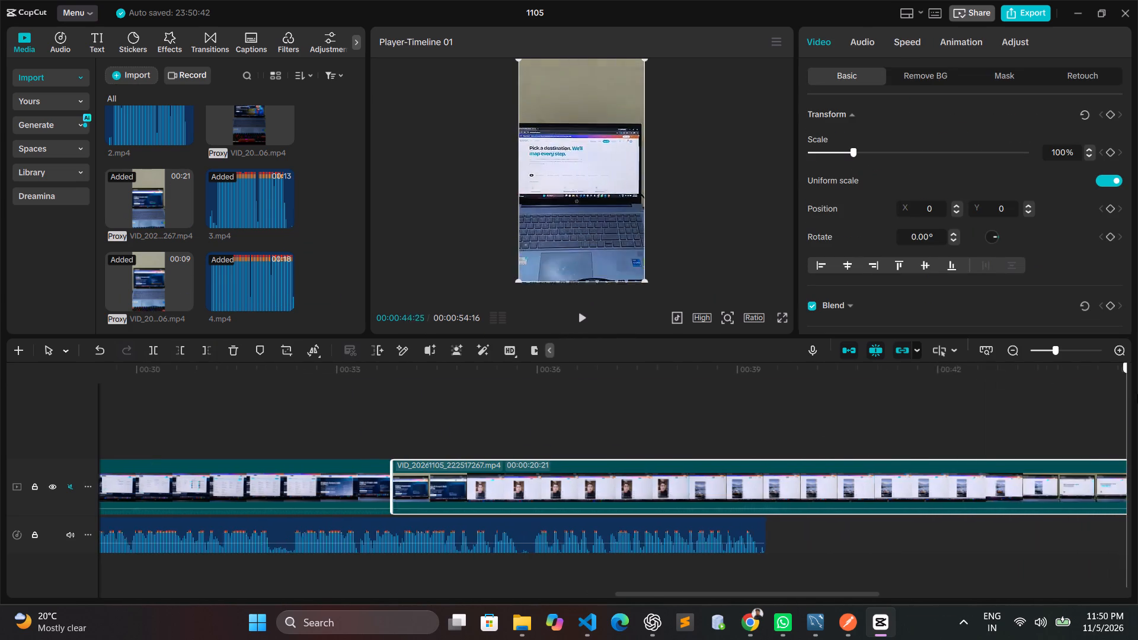
pyautogui.moveTo(1137, 394); pyautogui.dragTo(1000, 405)
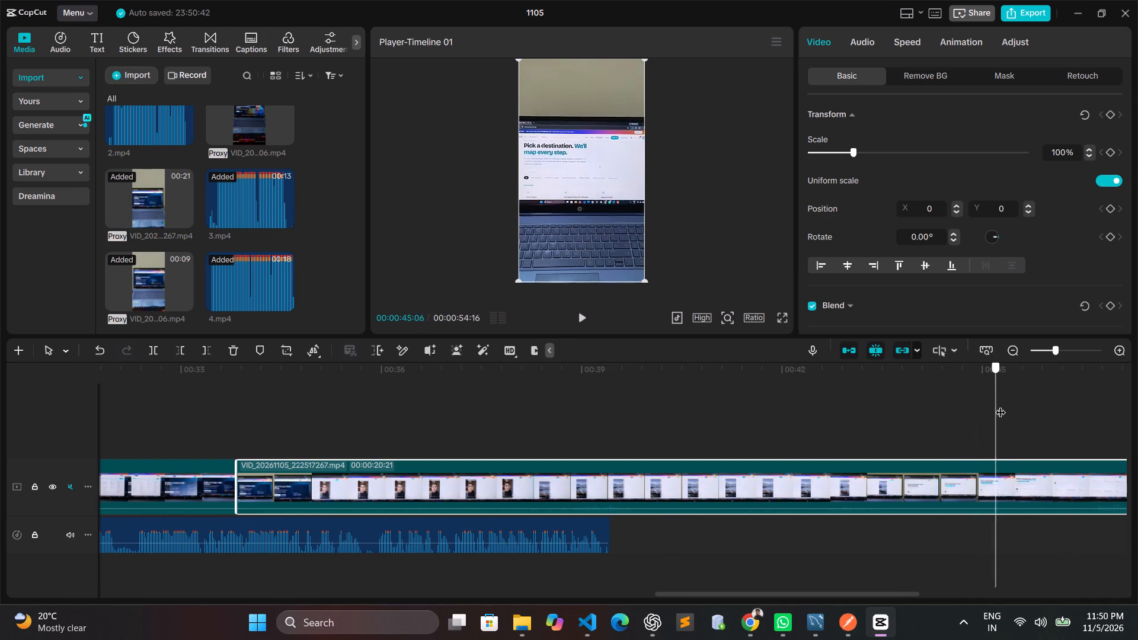
pyautogui.moveTo(1000, 405); pyautogui.dragTo(1123, 397)
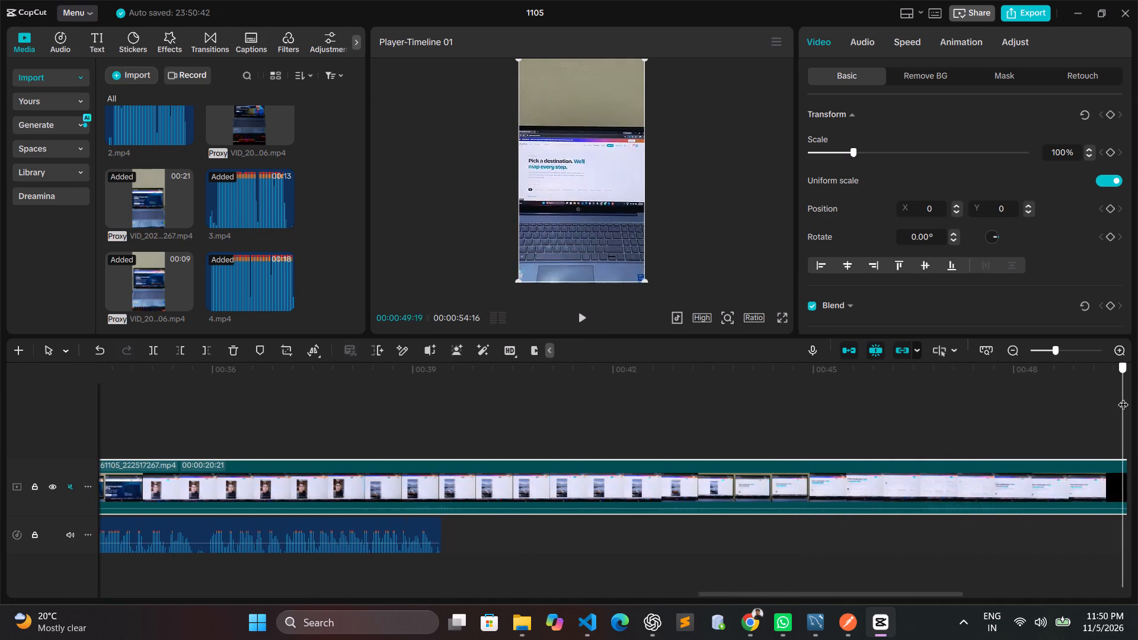
pyautogui.moveTo(1123, 397); pyautogui.dragTo(952, 398)
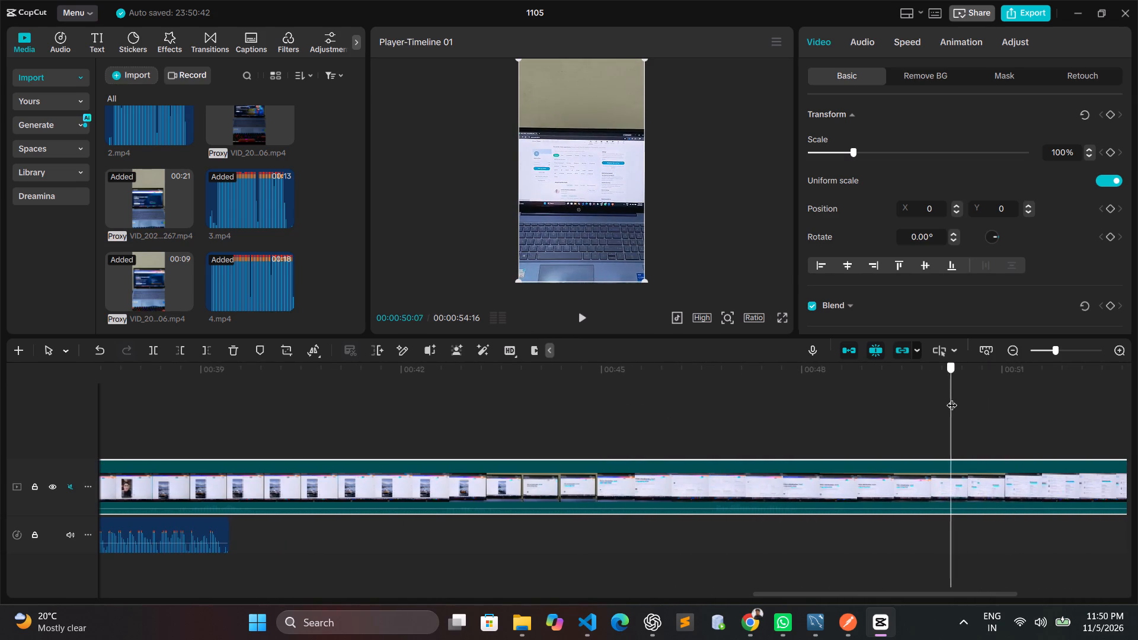
pyautogui.moveTo(952, 398); pyautogui.dragTo(892, 402)
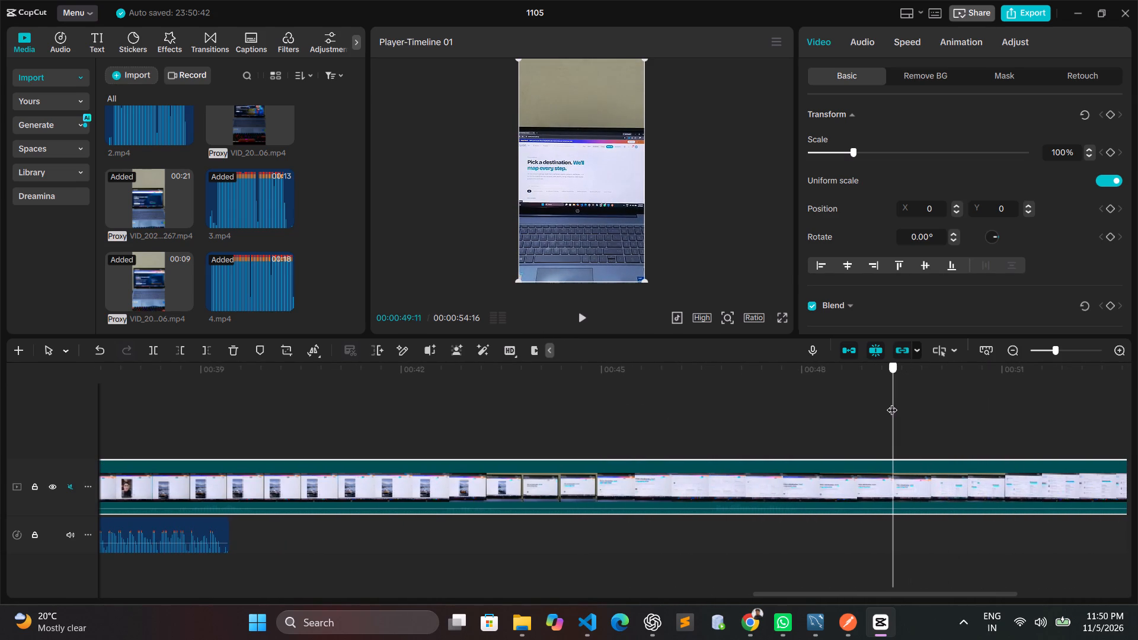
pyautogui.moveTo(892, 402); pyautogui.dragTo(891, 402)
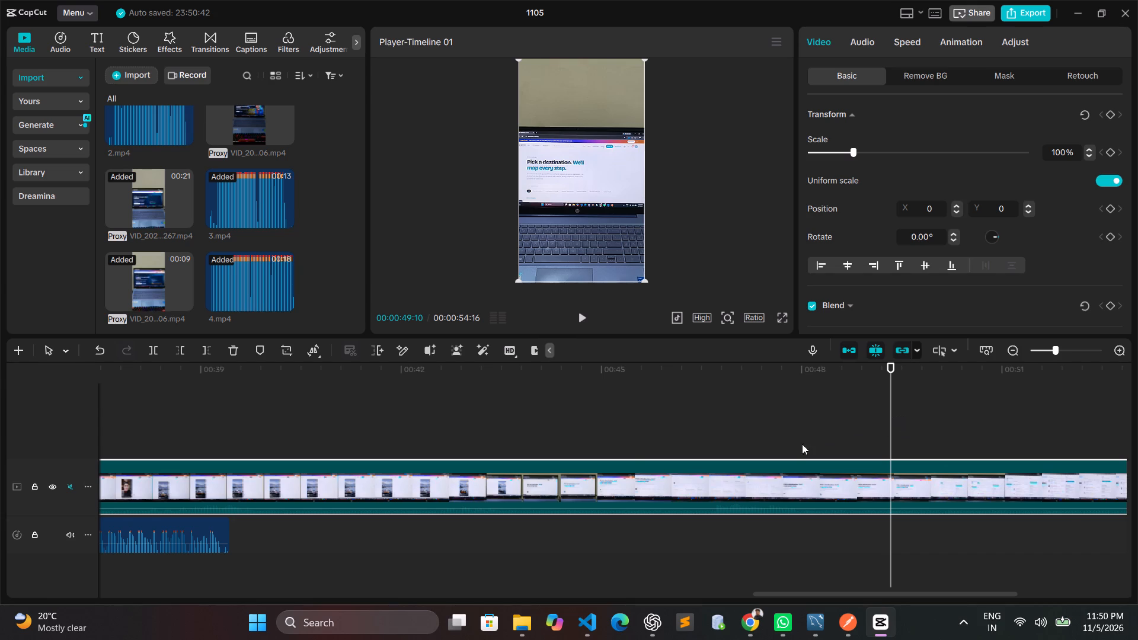
pyautogui.click(152, 350)
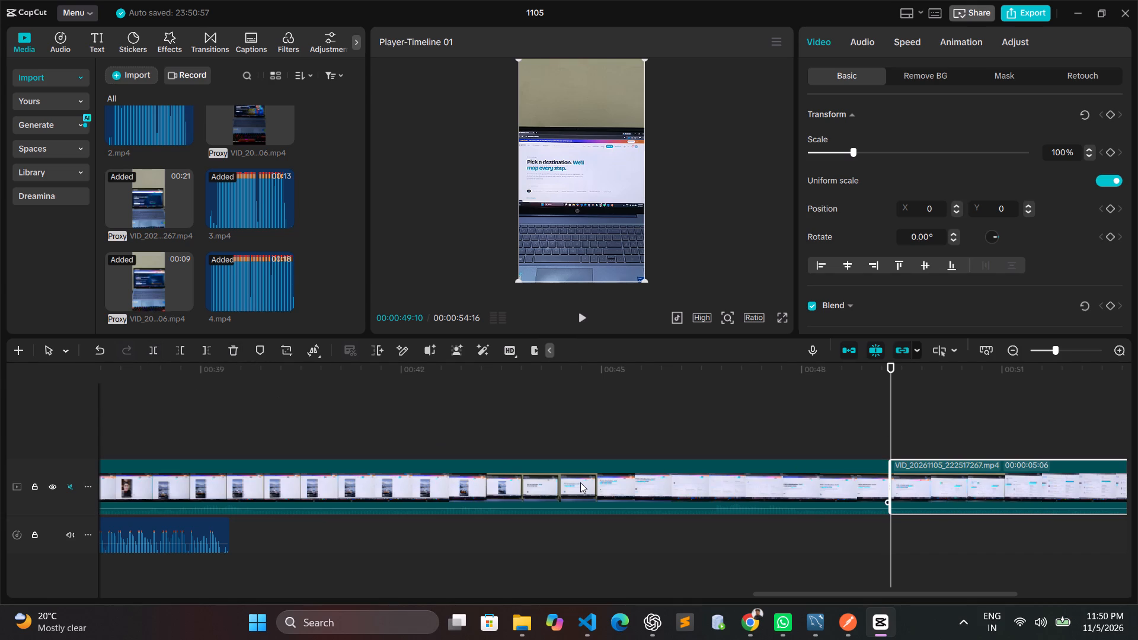
pyautogui.click(580, 482)
pyautogui.press('BackSpace')
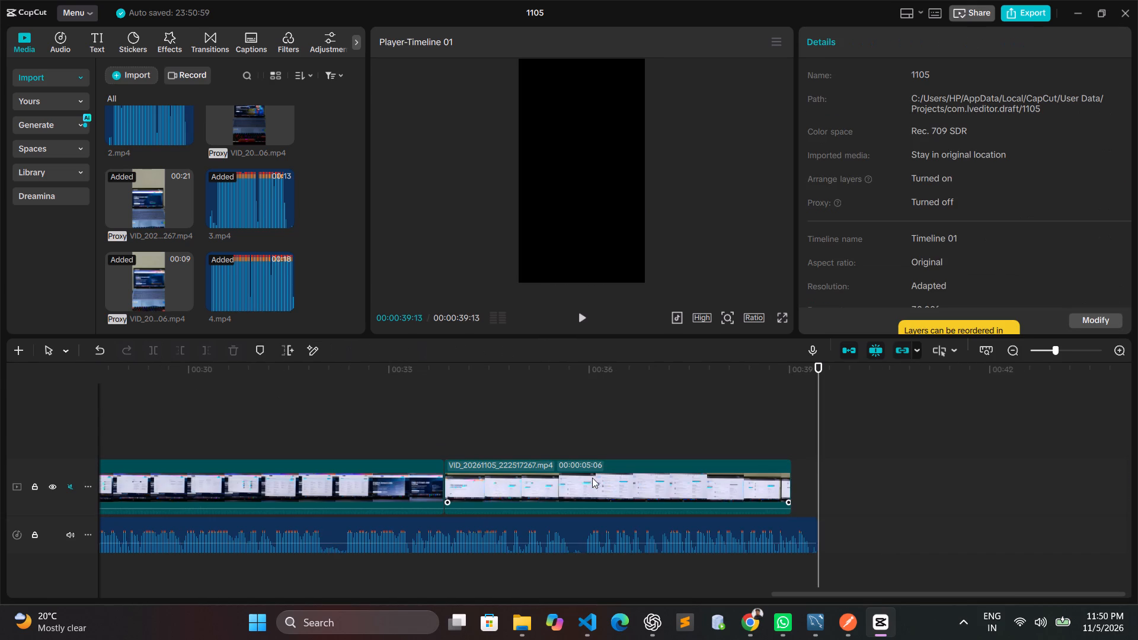
# Set the speed of the clip just before the trimmed VID_20261105_222517267.mp4 clip to 0.95x so the video ends with the audio.
pyautogui.click(385, 489)
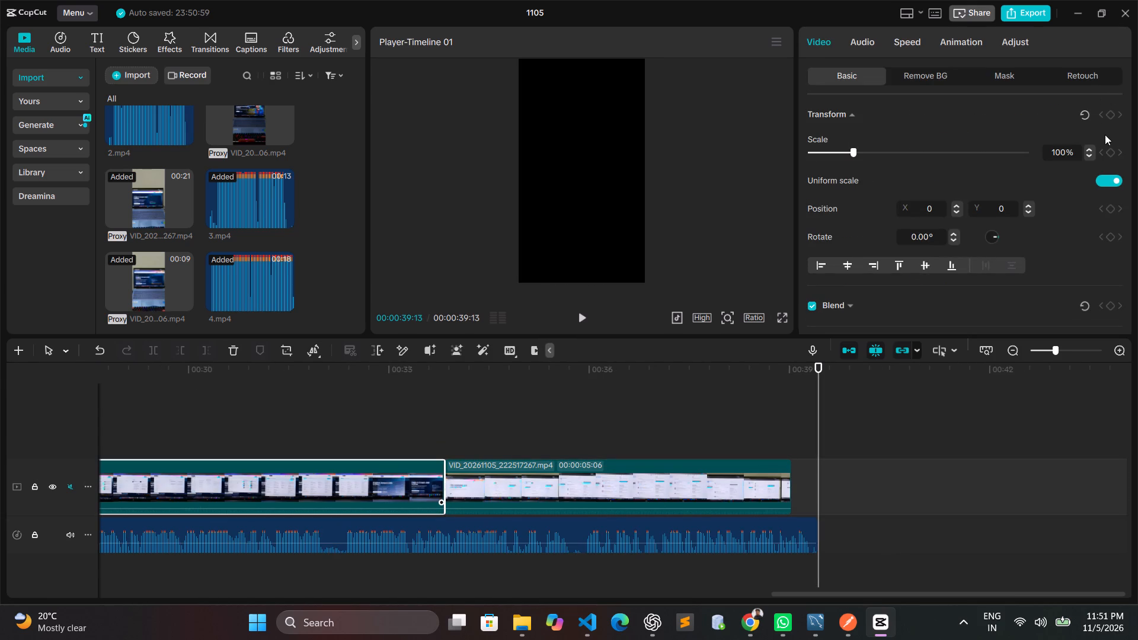
pyautogui.click(900, 43)
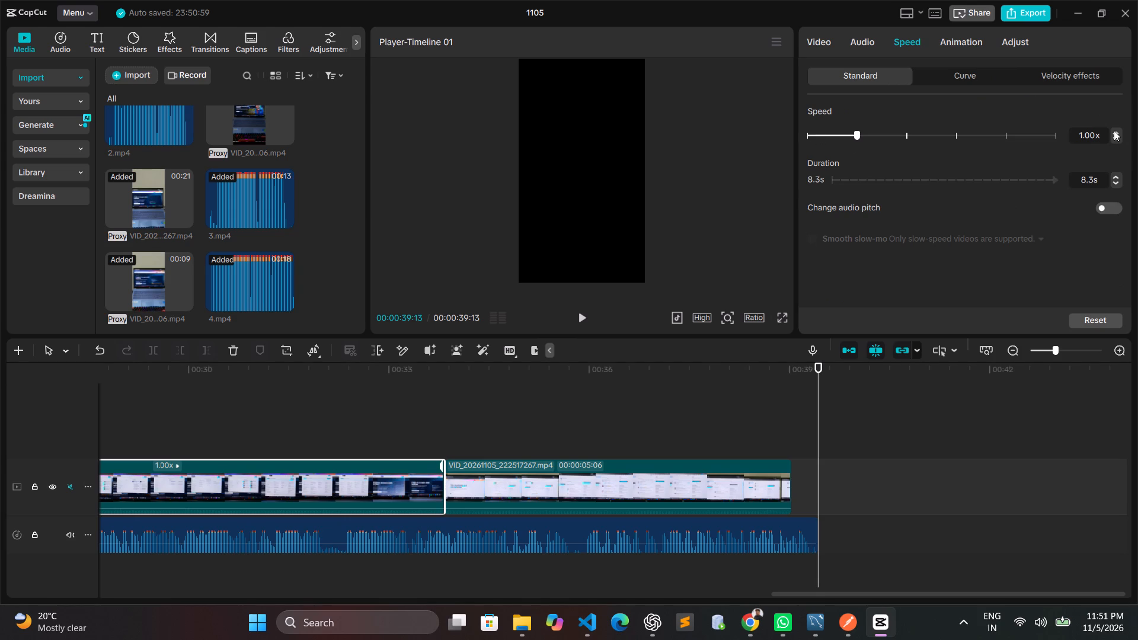
pyautogui.click(1117, 132)
pyautogui.click(1117, 142)
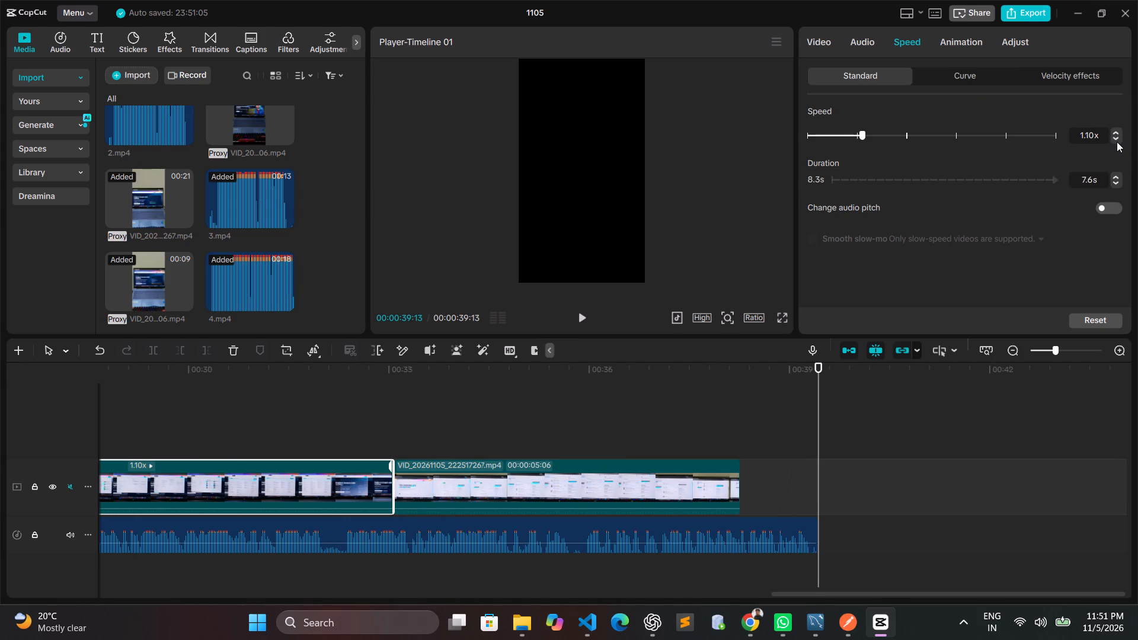
pyautogui.click(1113, 140)
pyautogui.click(1113, 140)
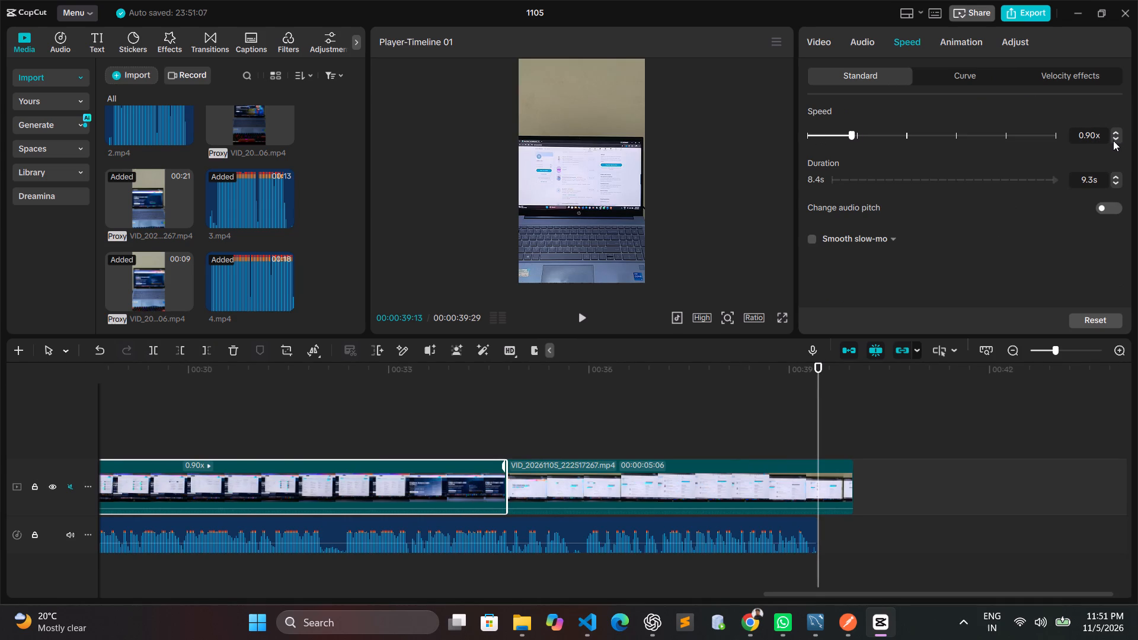
pyautogui.click(1114, 129)
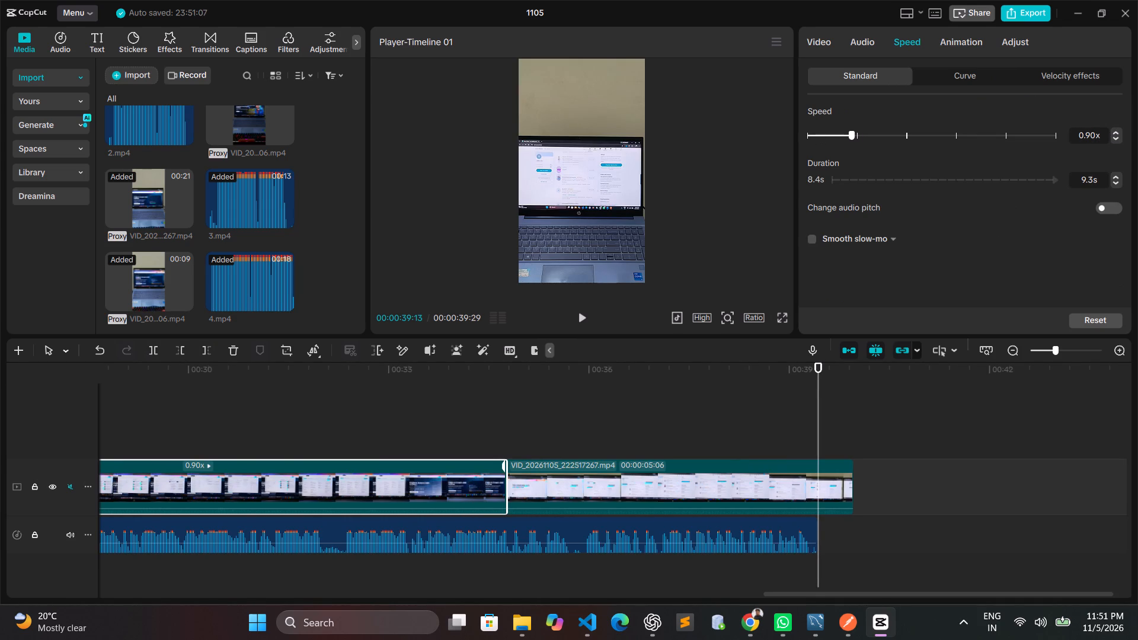
pyautogui.click(1095, 133)
pyautogui.press('BackSpace')
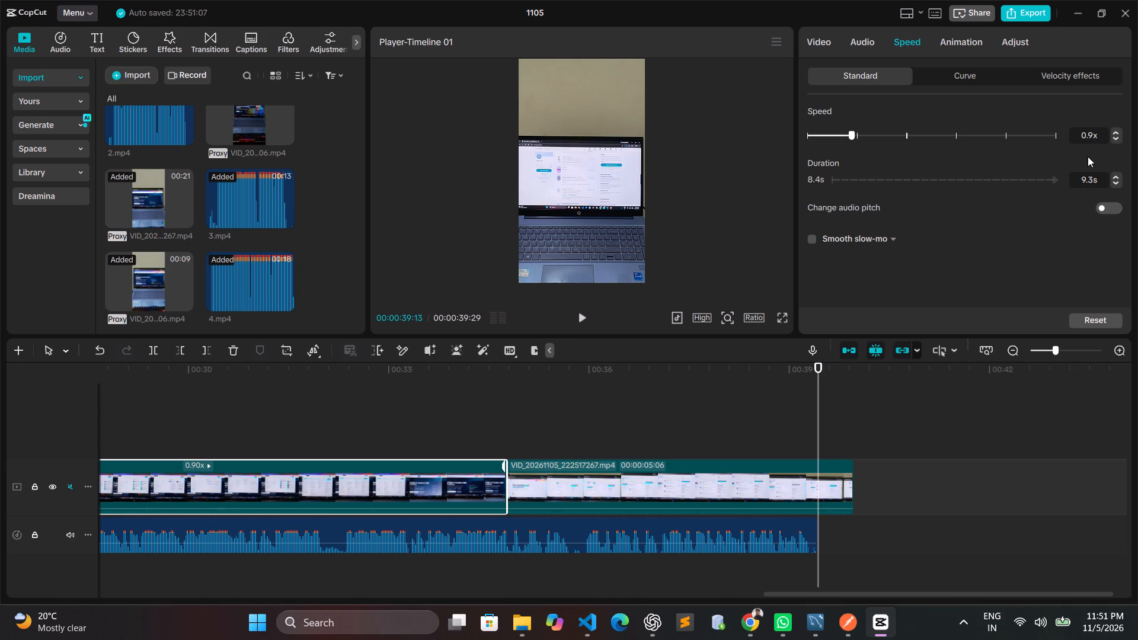
pyautogui.press('5')
pyautogui.press('Return')
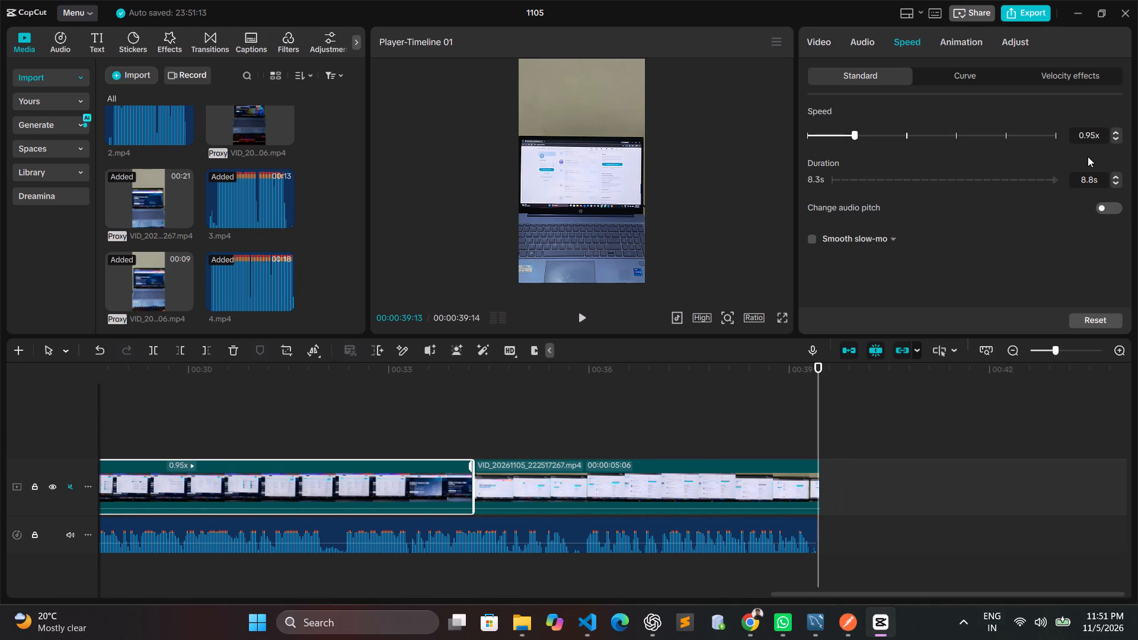
# Play the whole edit from the beginning in full-screen preview to check the added clip and the new timing.
pyautogui.moveTo(817, 367); pyautogui.dragTo(322, 391)
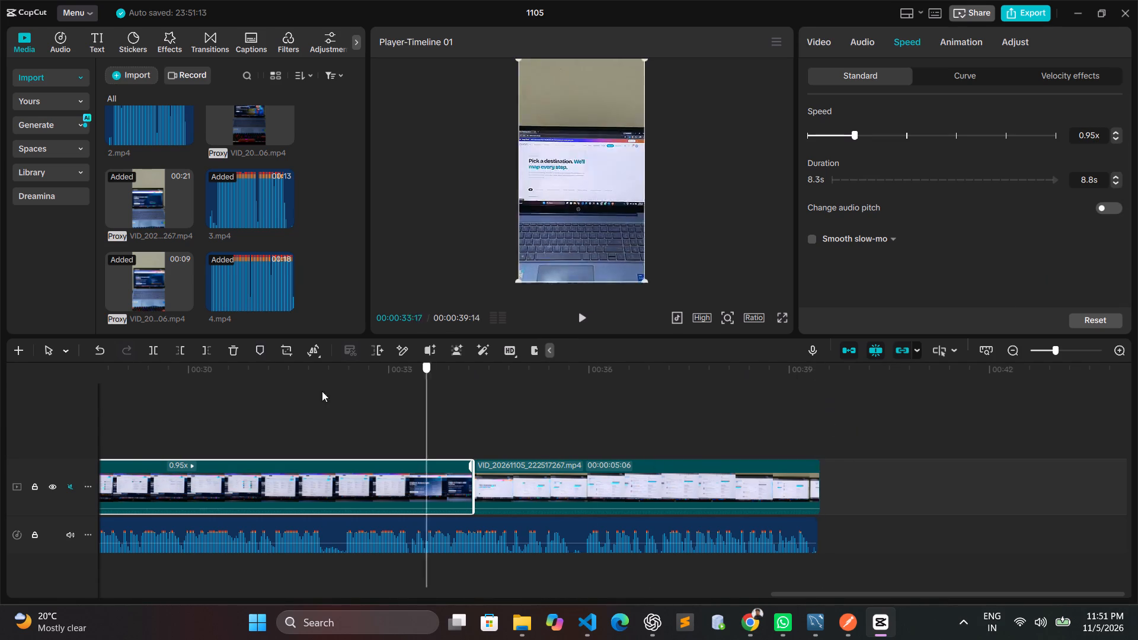
pyautogui.moveTo(322, 391); pyautogui.dragTo(0, 457)
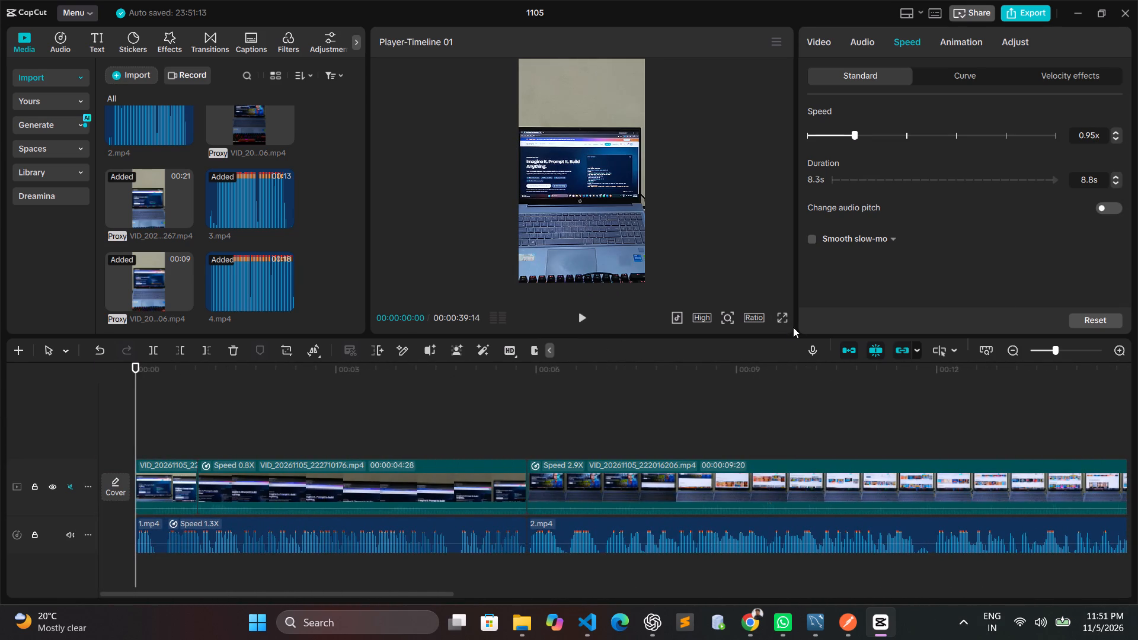
pyautogui.click(784, 315)
pyautogui.click(635, 324)
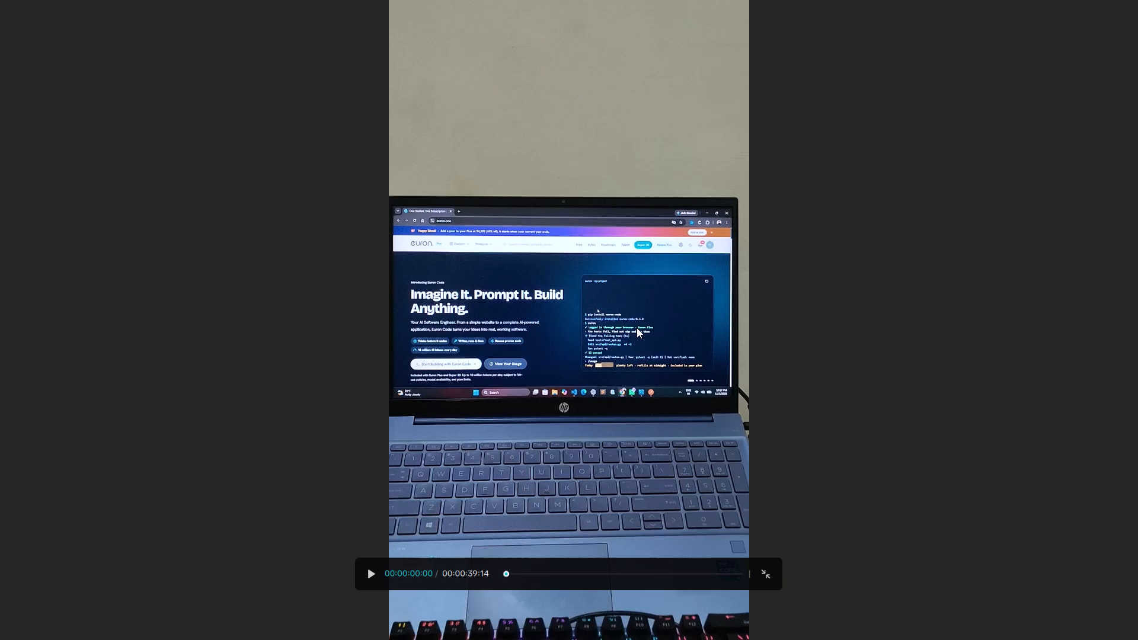
pyautogui.click(367, 575)
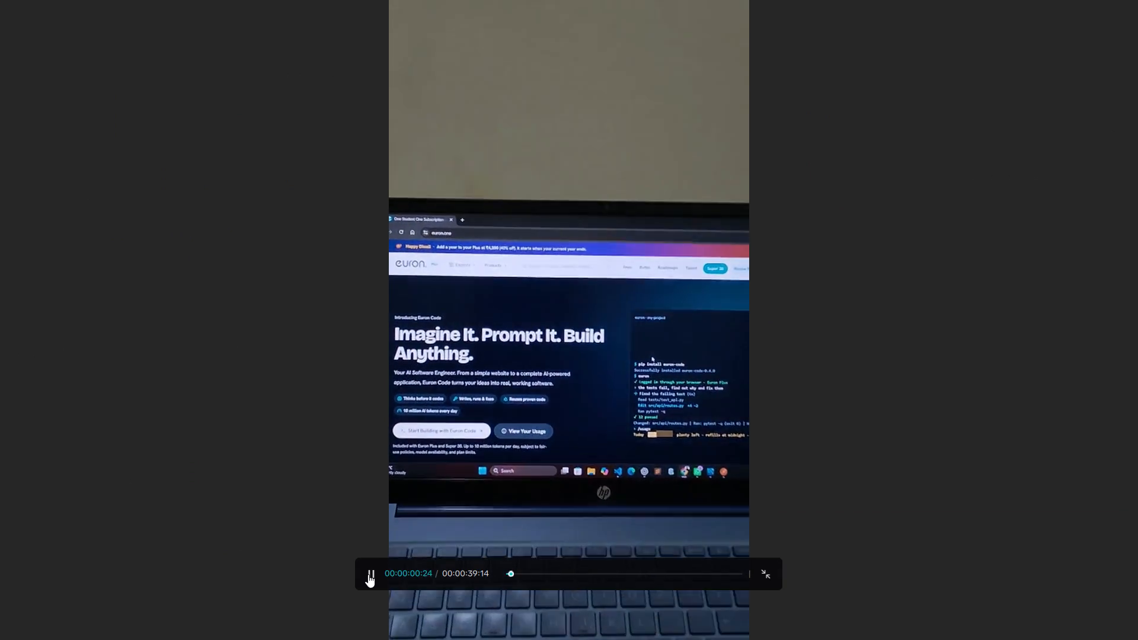
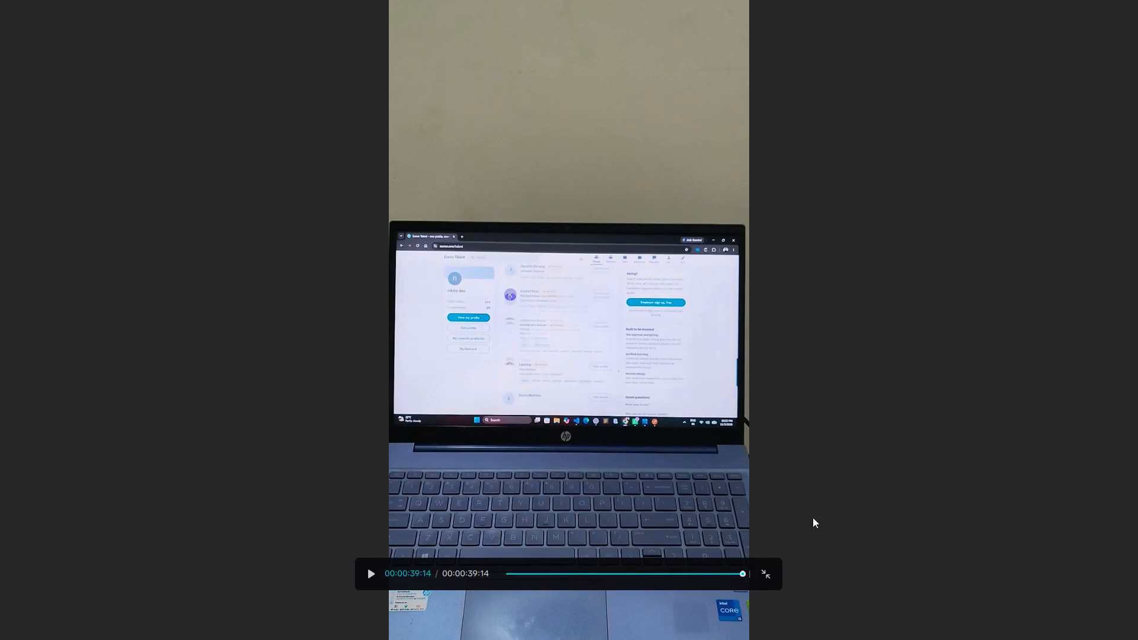
# Leave the full-screen preview and return the playhead to the start of the timeline at 00:00:00:00.
pyautogui.click(763, 572)
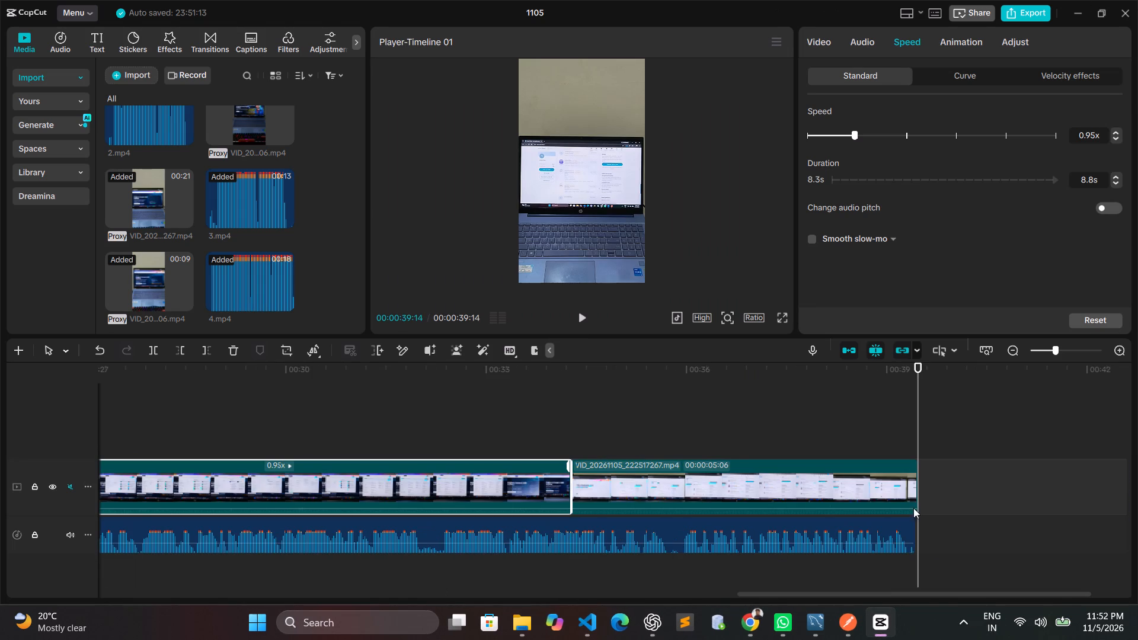
pyautogui.moveTo(922, 367); pyautogui.dragTo(0, 382)
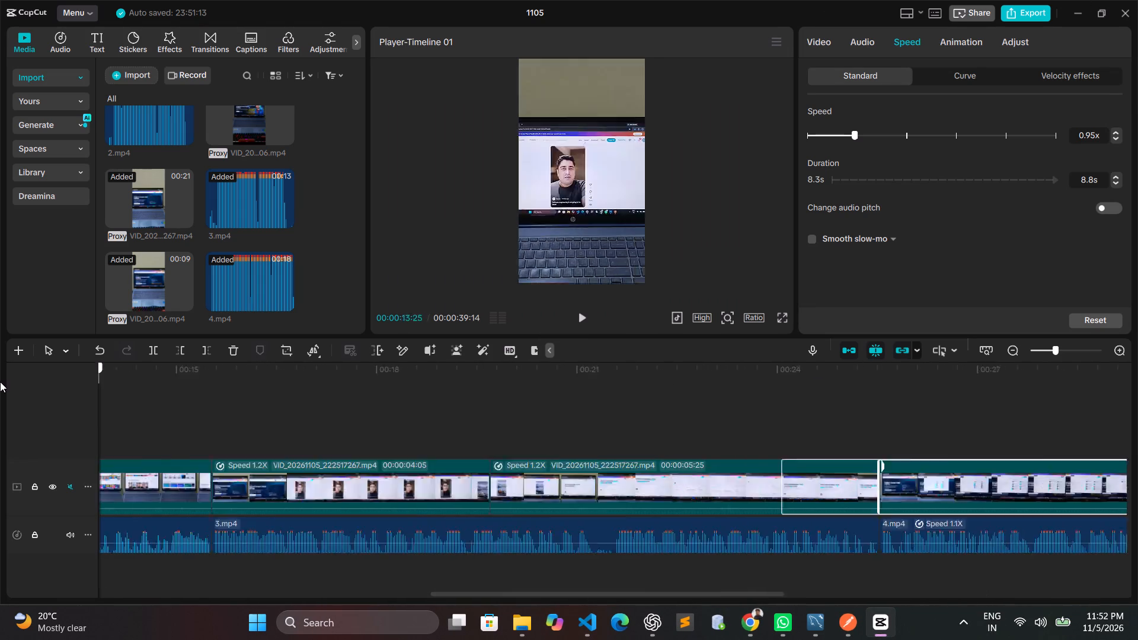
pyautogui.moveTo(0, 382); pyautogui.dragTo(0, 382)
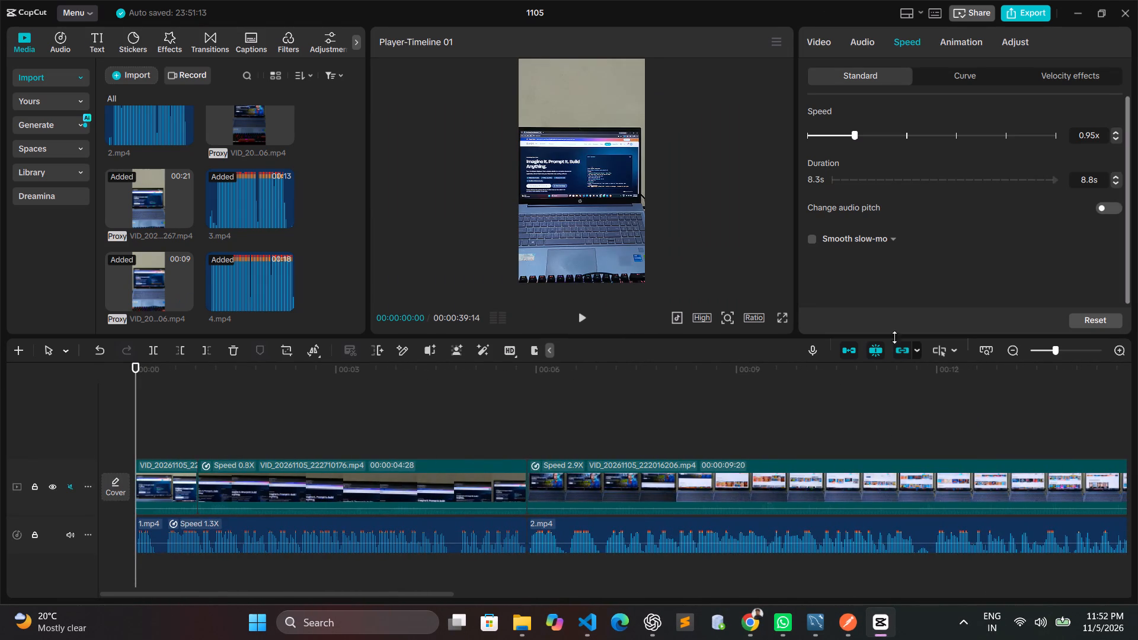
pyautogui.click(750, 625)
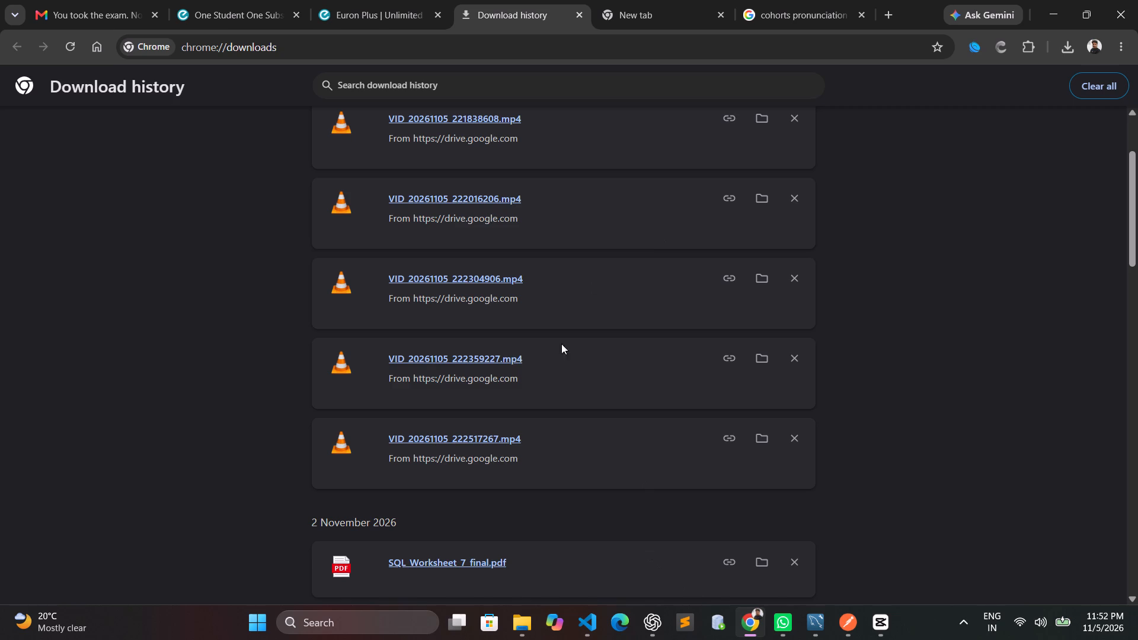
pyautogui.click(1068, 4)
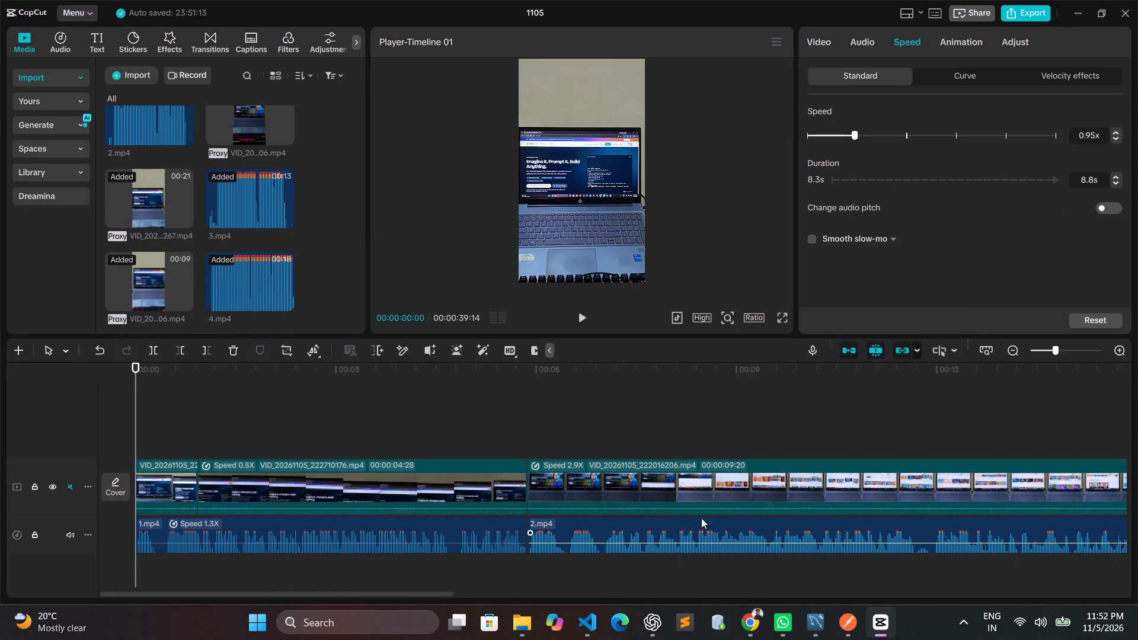
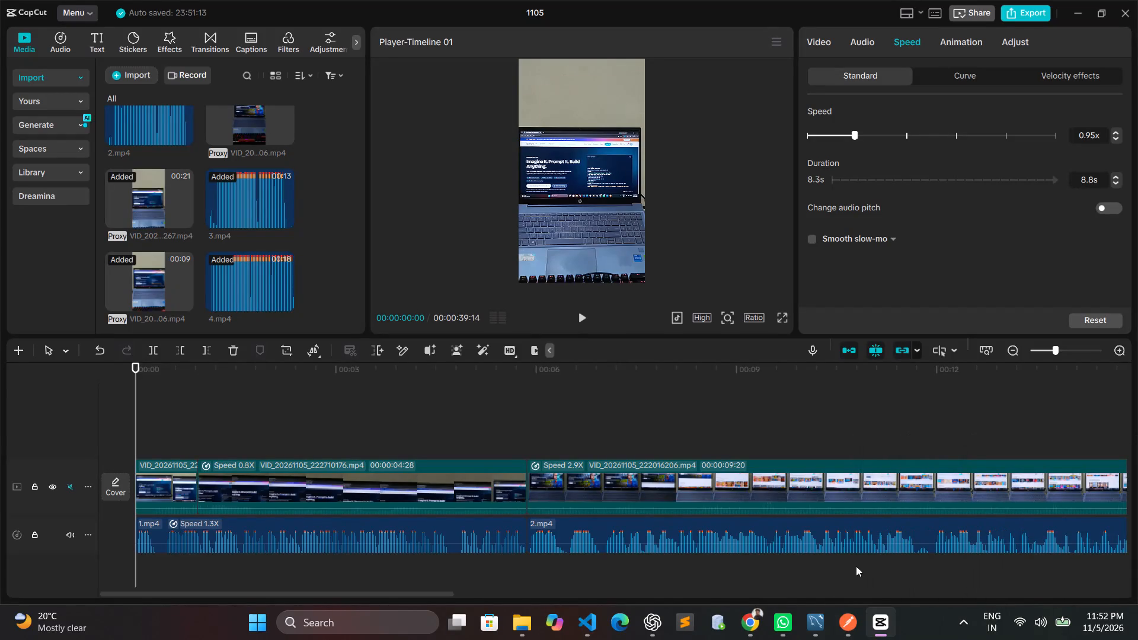
# Show the hidden notification-area icons on the Windows taskbar.
pyautogui.click(962, 632)
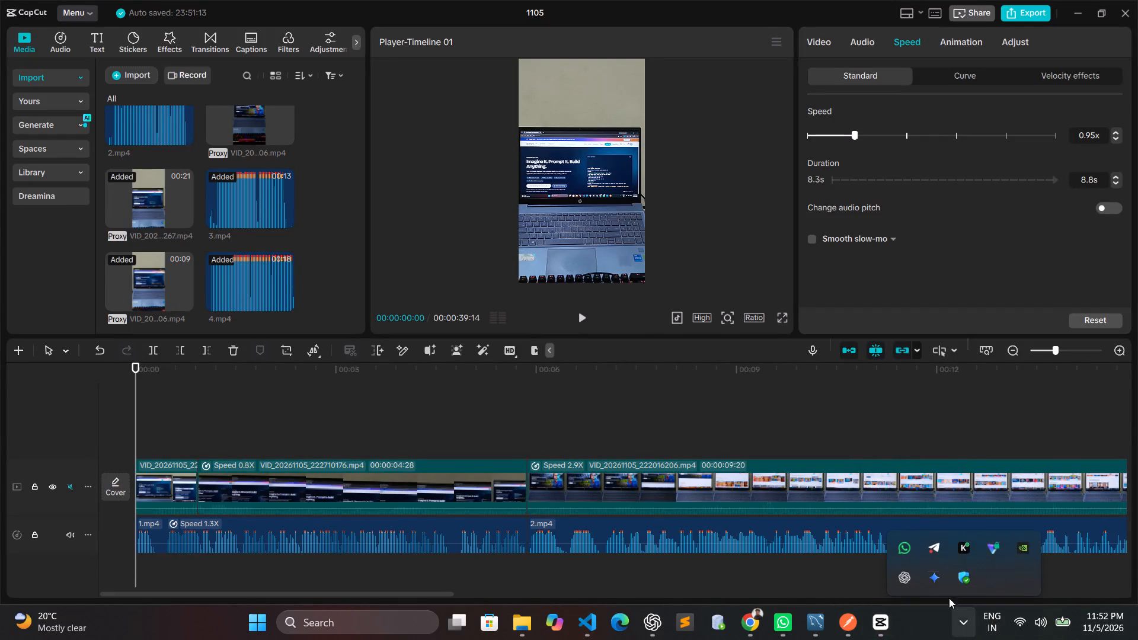
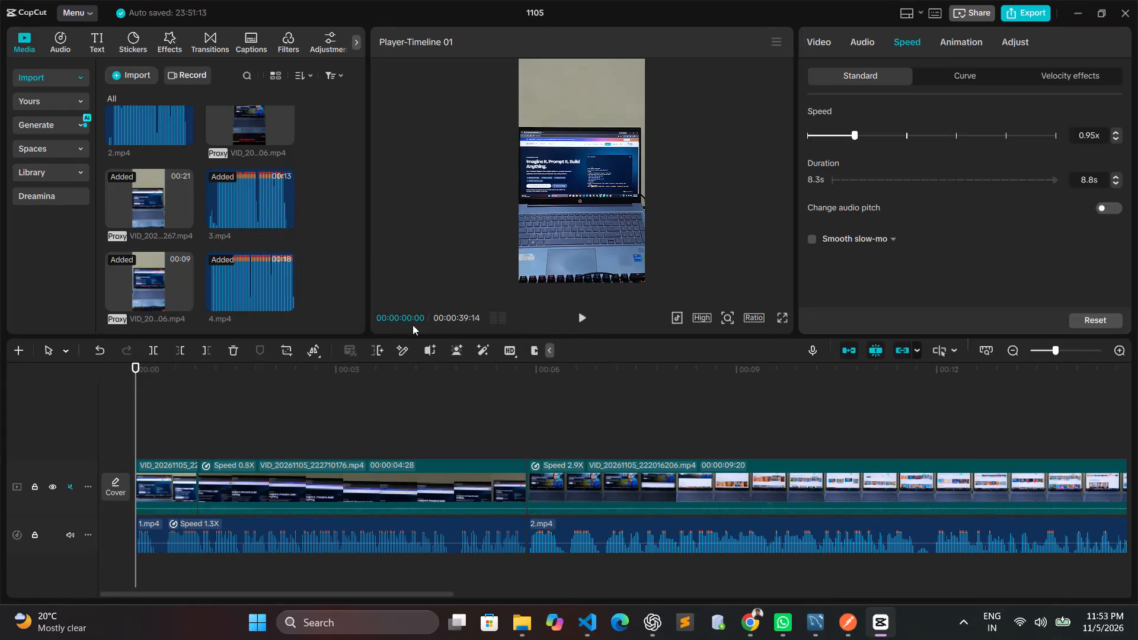
# Open the clip named 6 from the Downloads folder in the media player to preview its footage.
pyautogui.click(519, 615)
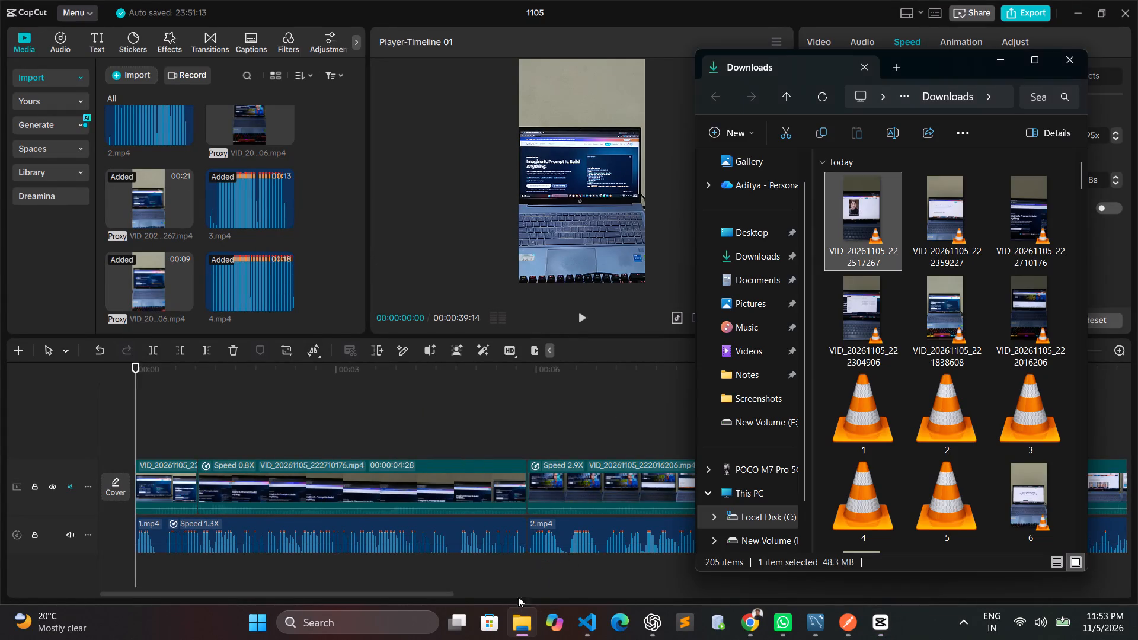
pyautogui.scroll(-1, 993, 383)
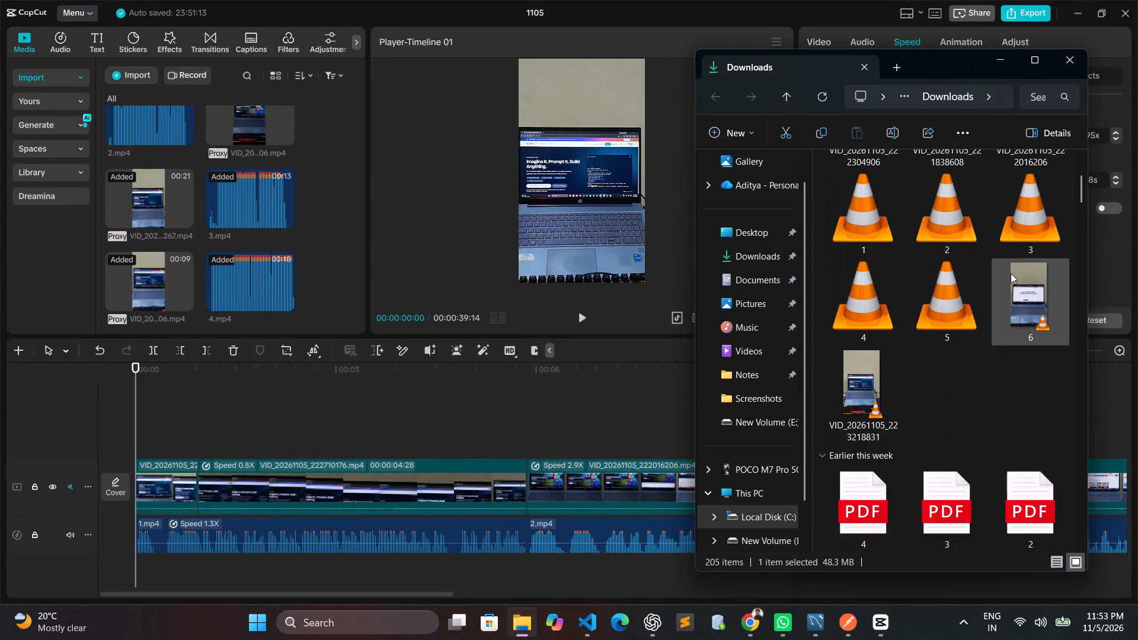
pyautogui.doubleClick(1011, 273)
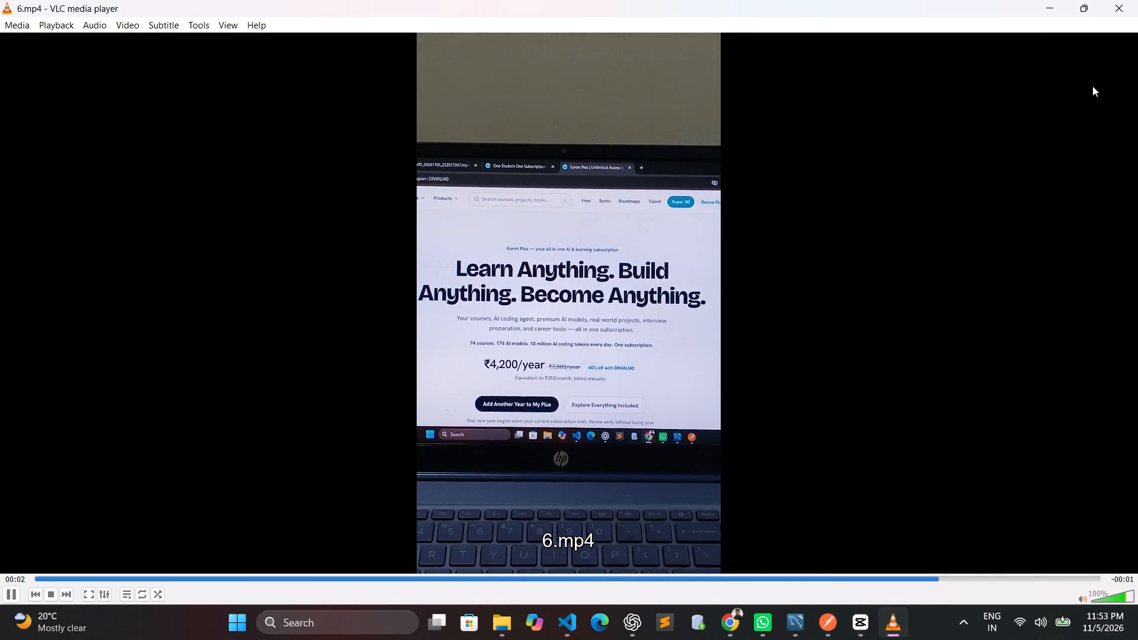
# Close the video player, import 6.mp4 from Downloads into the CapCut project and append it after the last clip on the video track.
pyautogui.click(1137, 0)
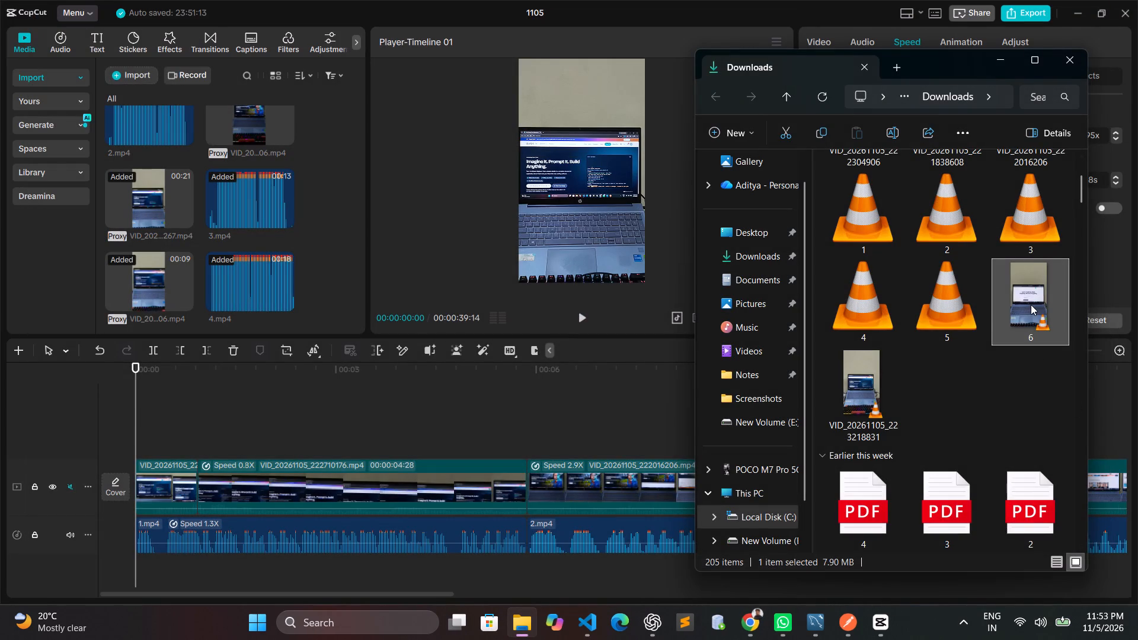
pyautogui.moveTo(1031, 305); pyautogui.dragTo(264, 270)
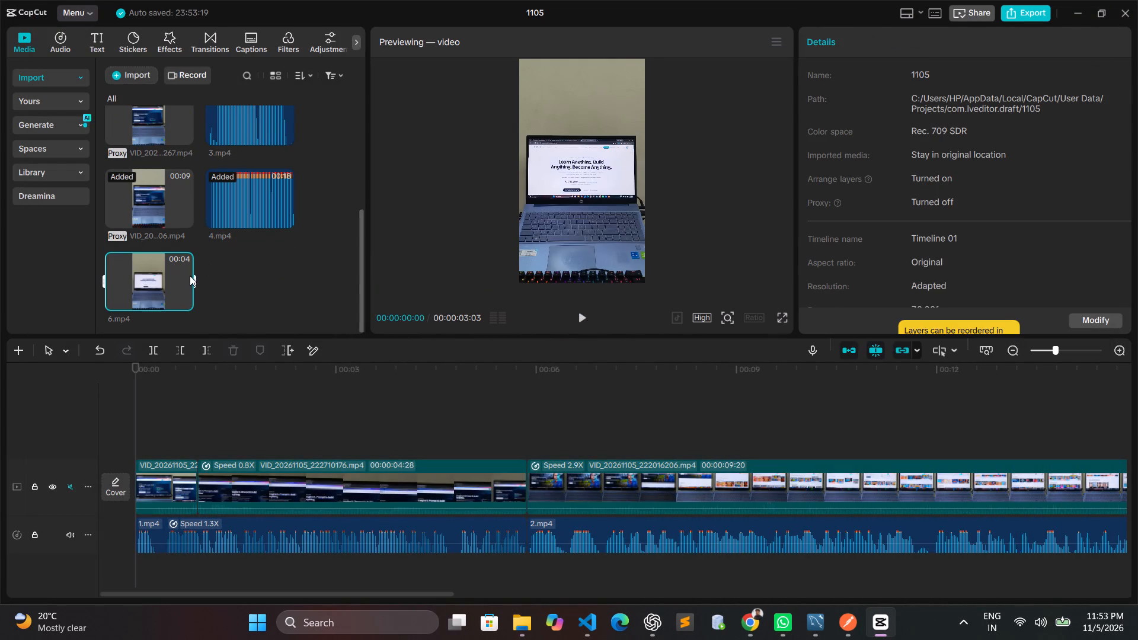
pyautogui.moveTo(361, 596); pyautogui.dragTo(1137, 638)
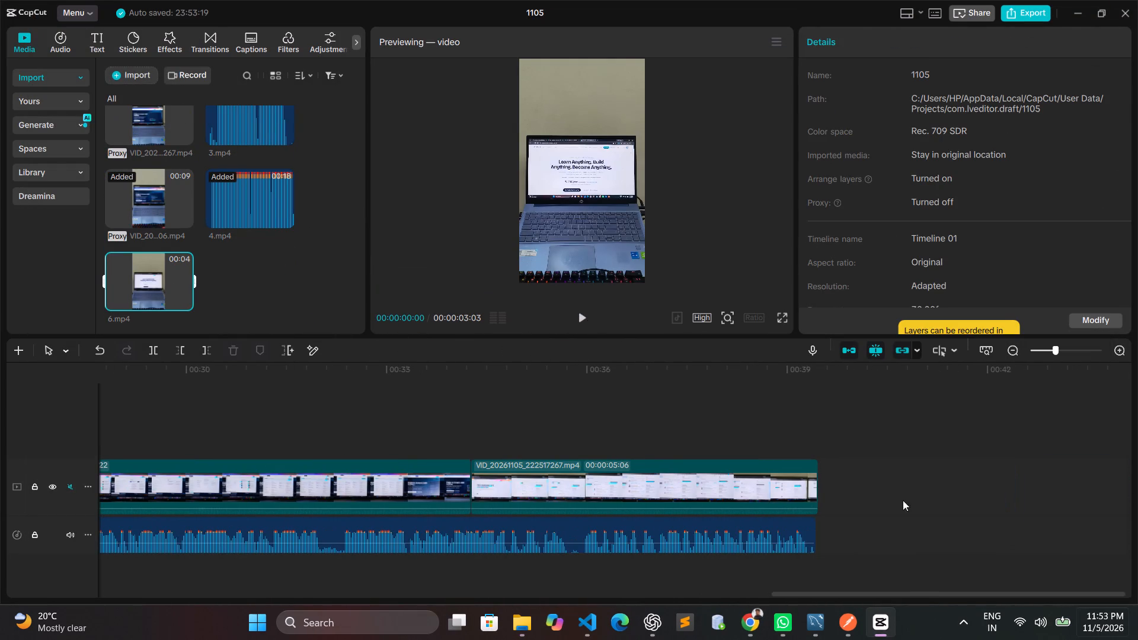
pyautogui.moveTo(138, 286); pyautogui.dragTo(841, 481)
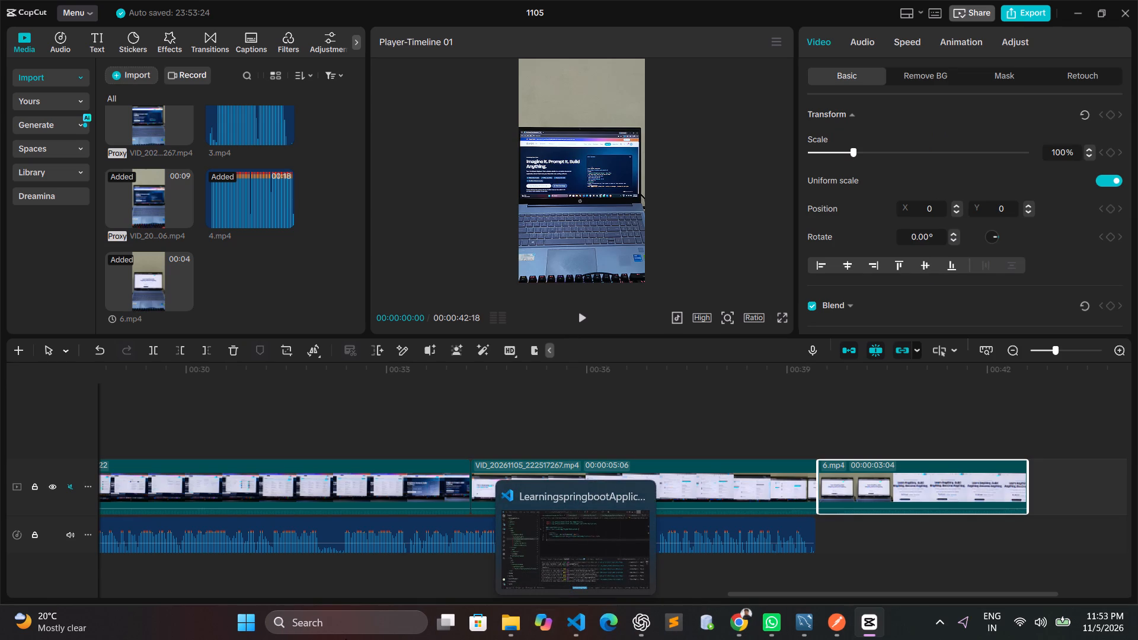
# Import 5.mp4 from Downloads into the CapCut project and place it on the audio track directly after 4.mp4, aligned with the 6.mp4 clip.
pyautogui.click(516, 628)
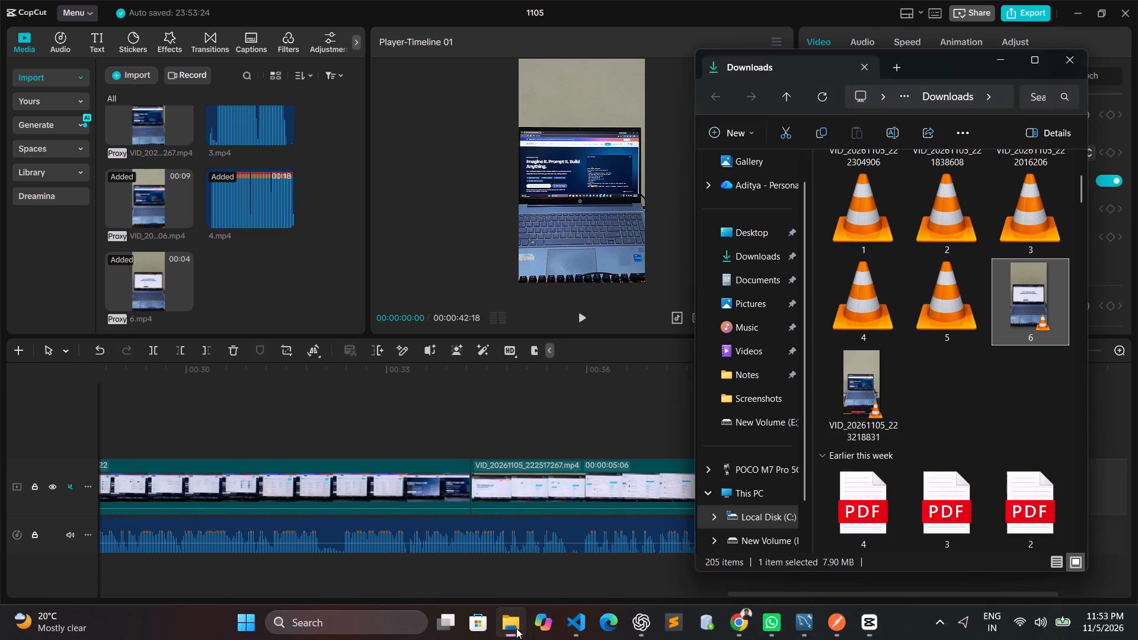
pyautogui.moveTo(943, 301); pyautogui.dragTo(318, 319)
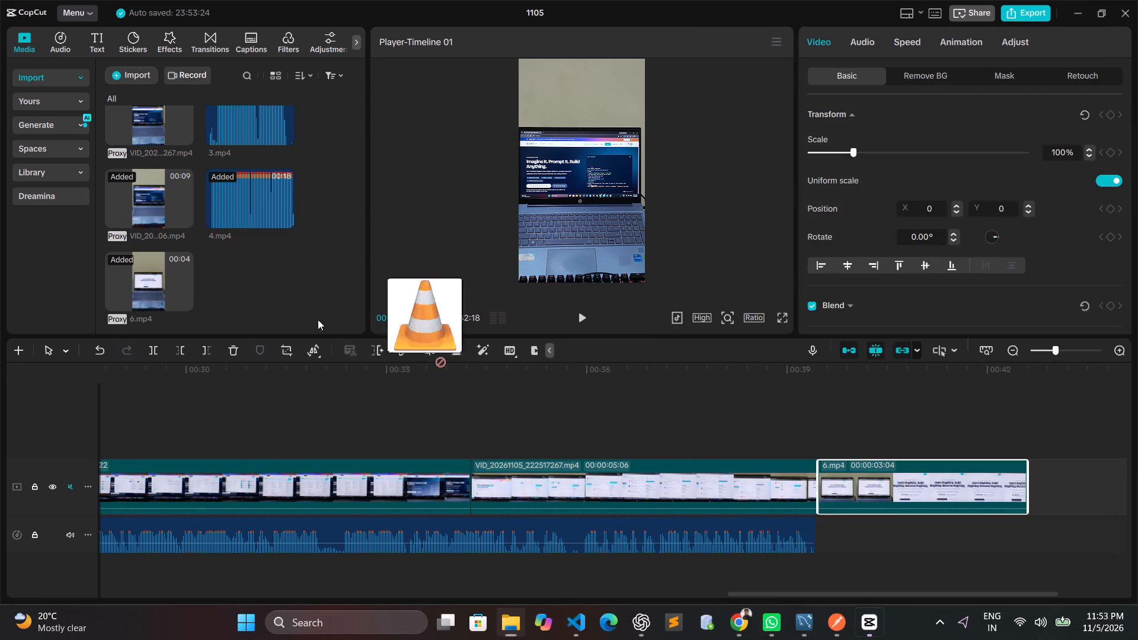
pyautogui.moveTo(318, 319); pyautogui.dragTo(244, 299)
pyautogui.moveTo(242, 288); pyautogui.dragTo(821, 539)
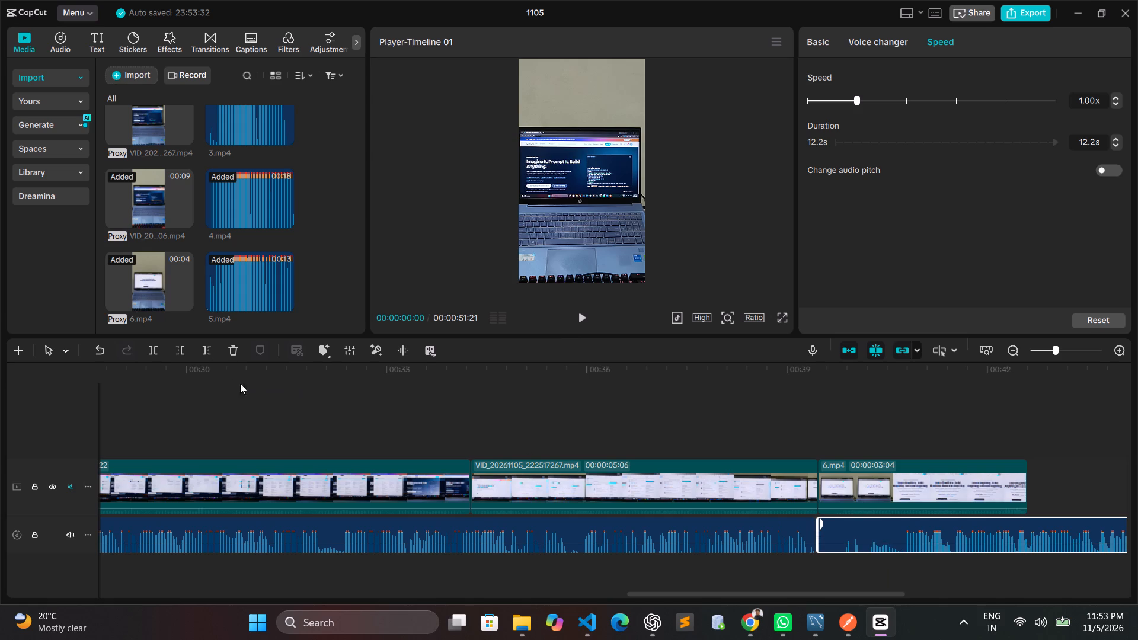
# Play the timeline from the start to review the edit.
pyautogui.click(581, 322)
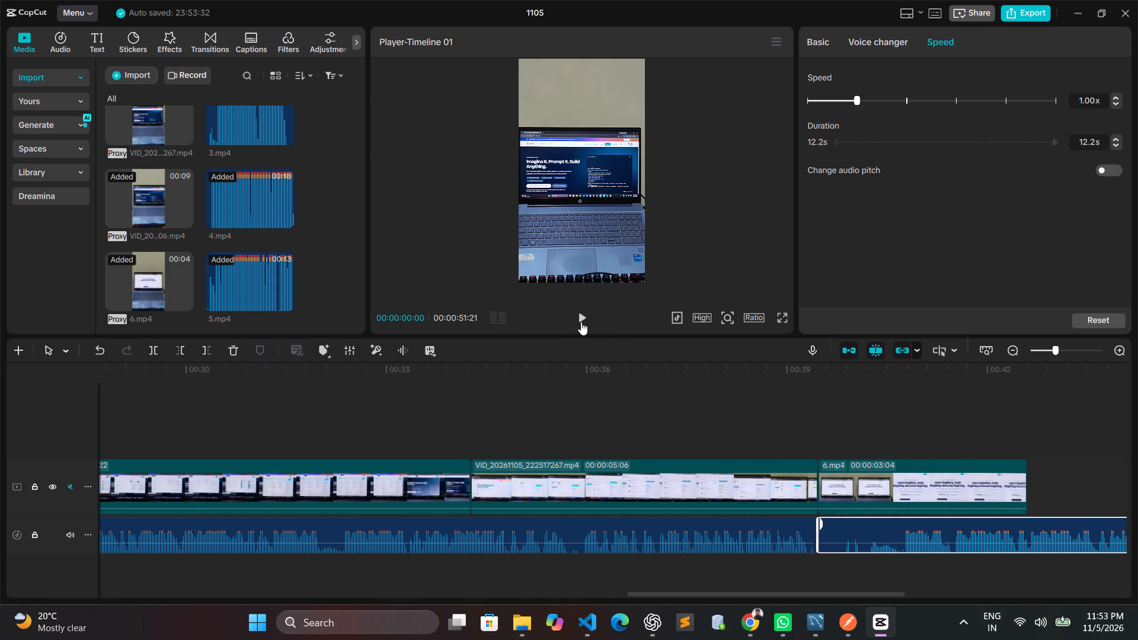
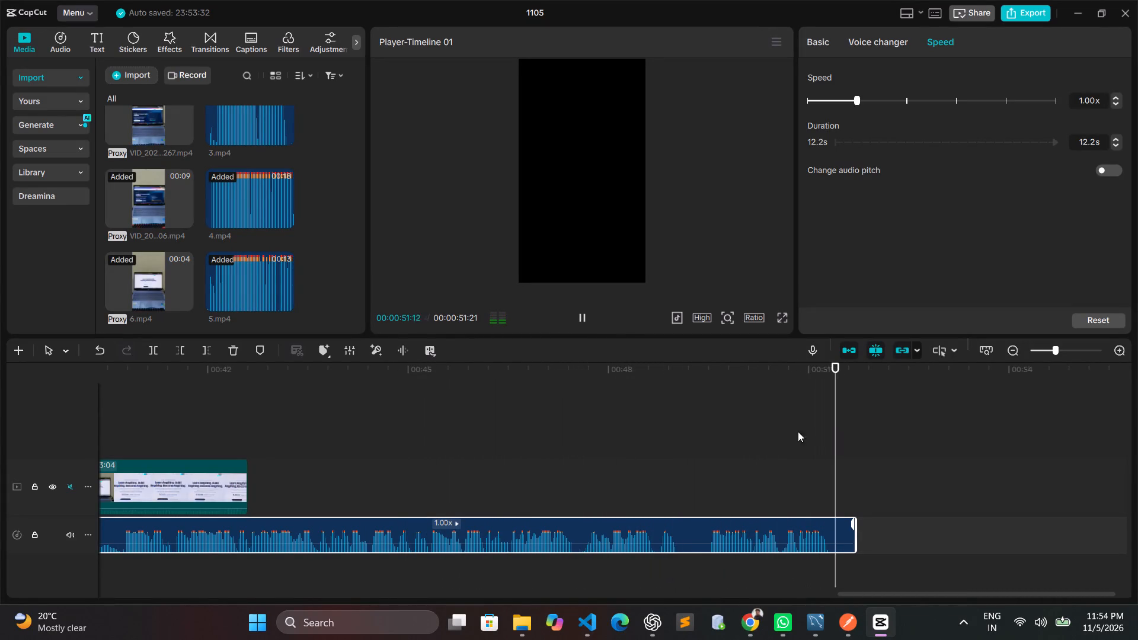
# Split the 5.mp4 audio at 00:00:40:22 and delete the quiet section before the cut.
pyautogui.moveTo(857, 367); pyautogui.dragTo(156, 375)
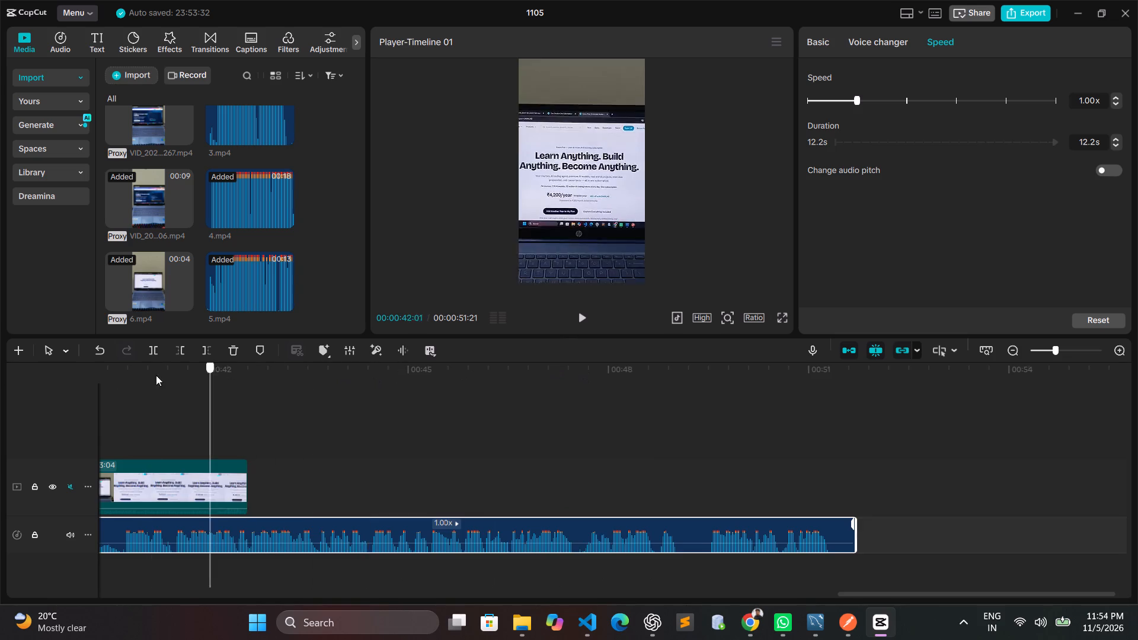
pyautogui.moveTo(156, 375); pyautogui.dragTo(468, 417)
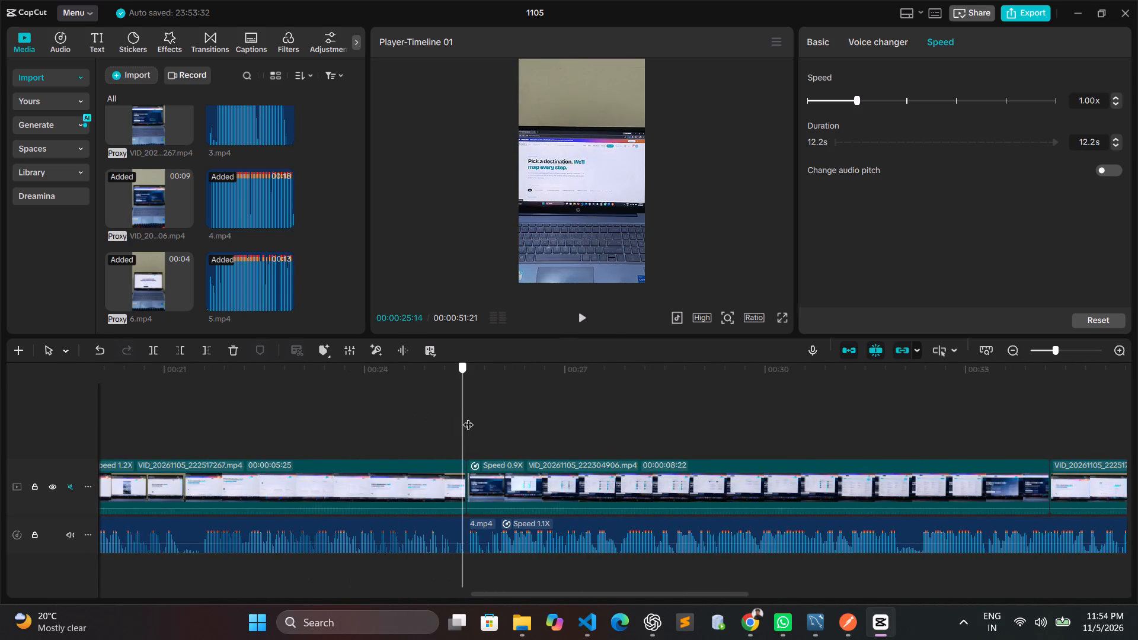
pyautogui.moveTo(468, 417); pyautogui.dragTo(940, 481)
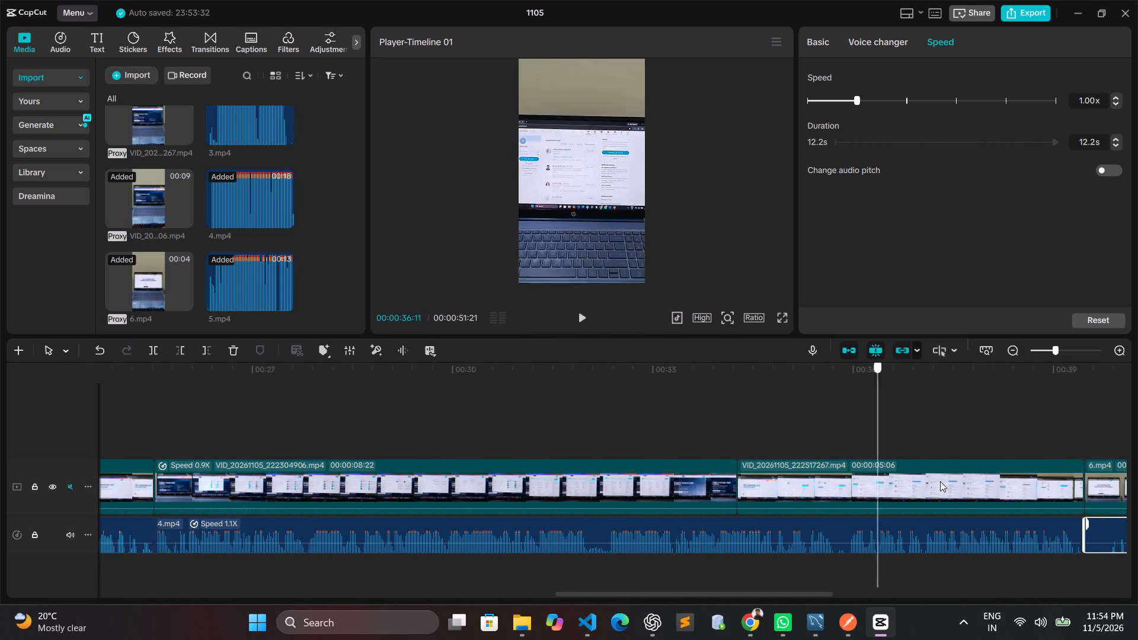
pyautogui.moveTo(940, 481); pyautogui.dragTo(765, 477)
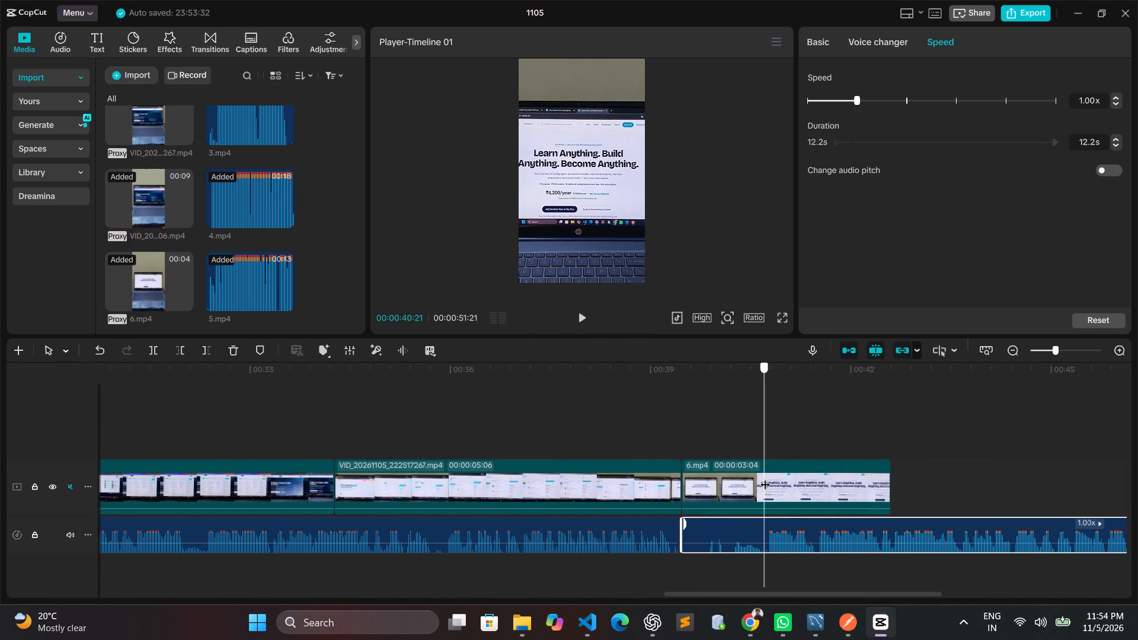
pyautogui.moveTo(765, 477); pyautogui.dragTo(765, 485)
pyautogui.moveTo(765, 485); pyautogui.dragTo(767, 484)
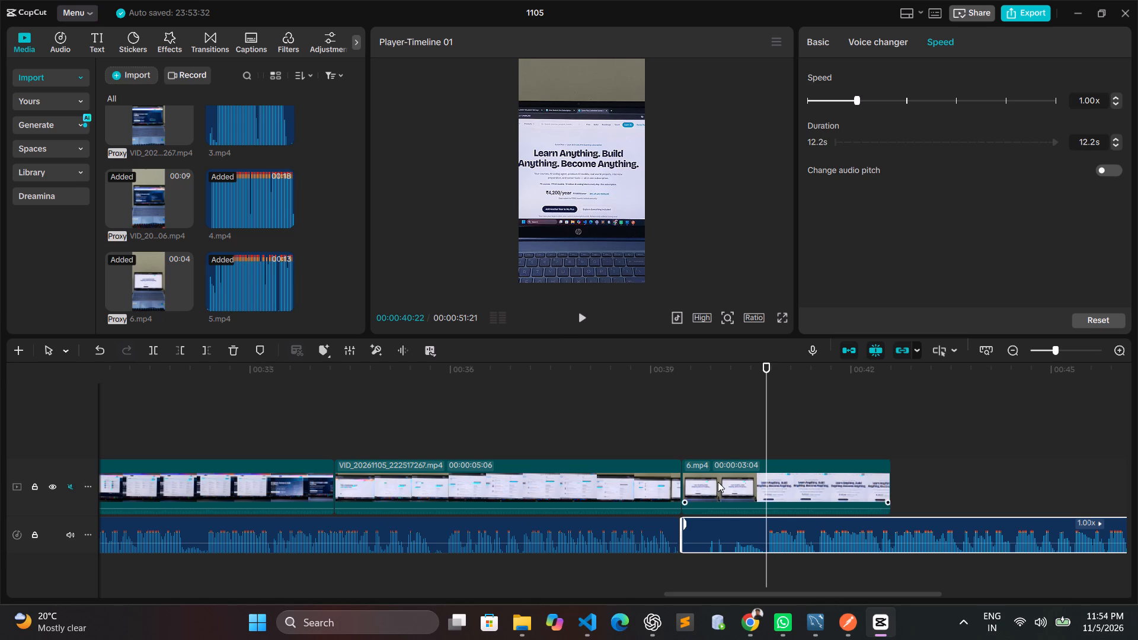
pyautogui.click(147, 353)
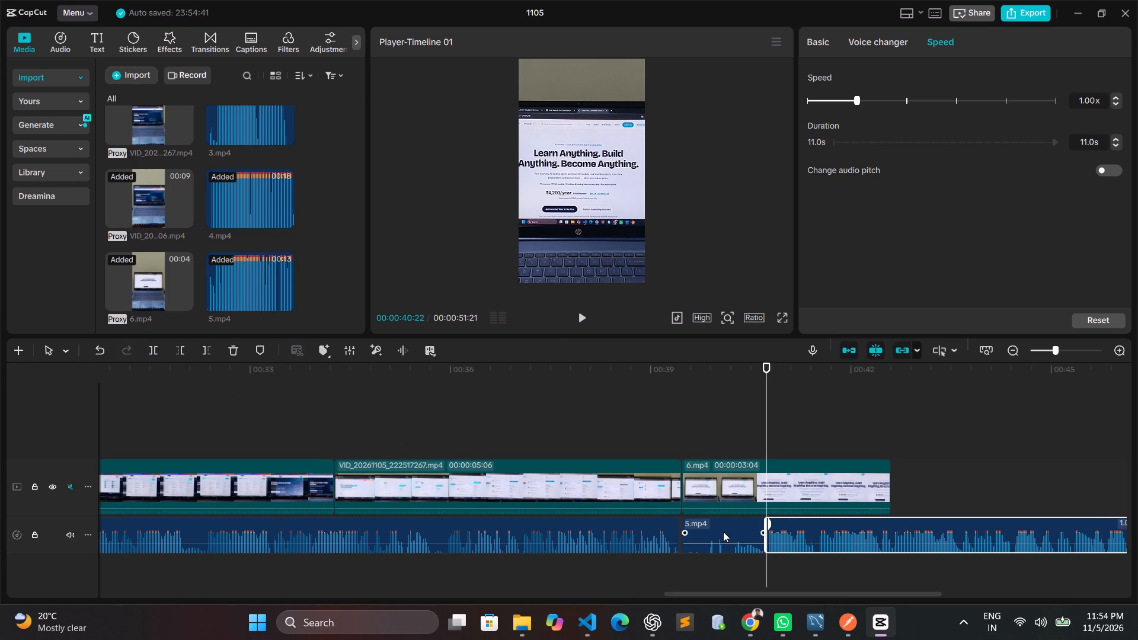
pyautogui.click(722, 532)
pyautogui.press('BackSpace')
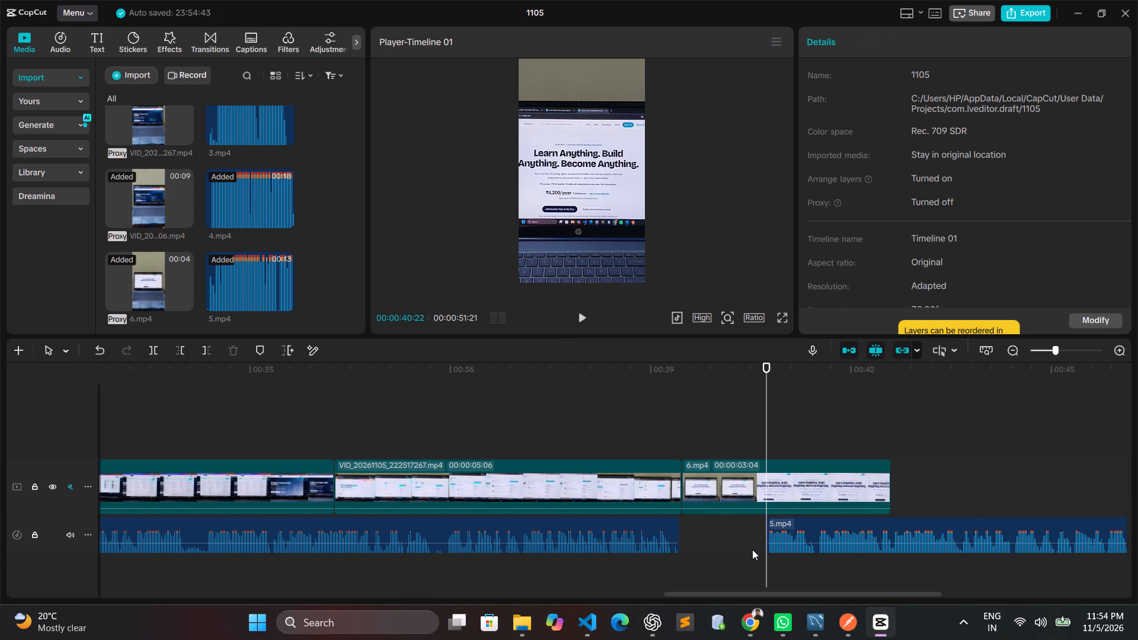
# Move the remaining 5.mp4 audio back against the end of 4.mp4 on the same track, aligned with the 6.mp4 clip's start.
pyautogui.moveTo(972, 518); pyautogui.dragTo(922, 519)
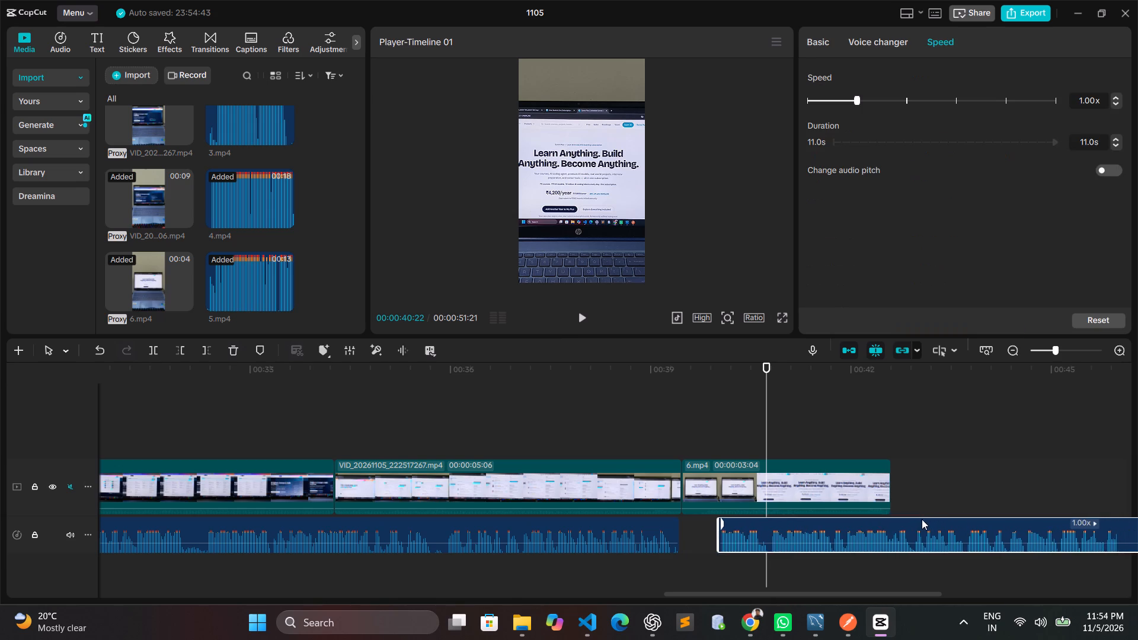
pyautogui.moveTo(922, 519); pyautogui.dragTo(886, 518)
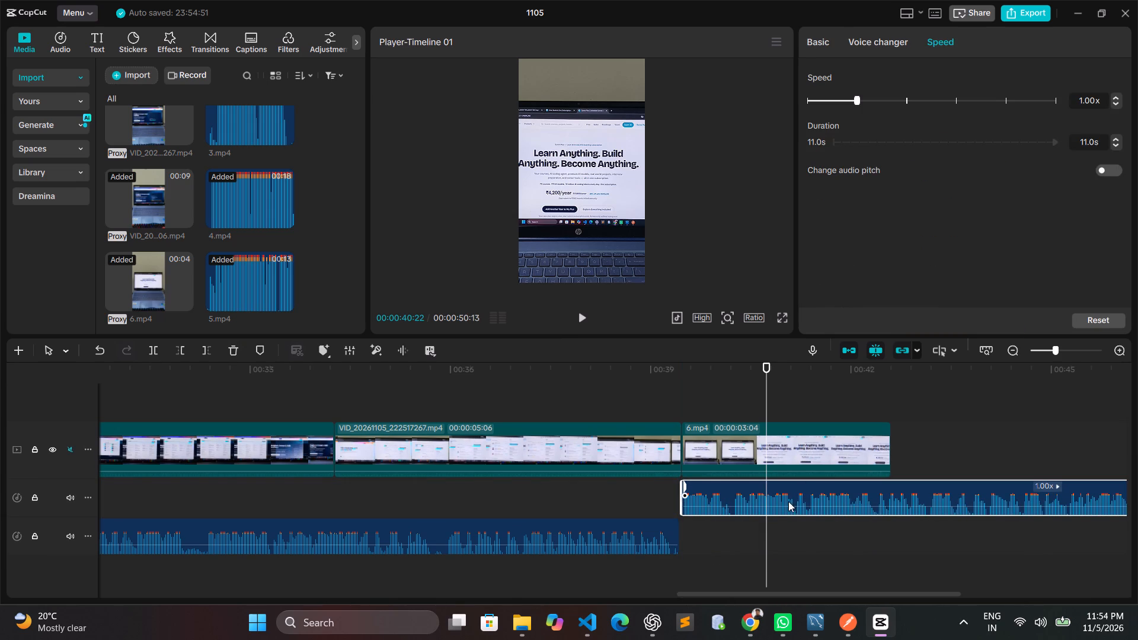
pyautogui.moveTo(827, 482); pyautogui.dragTo(826, 521)
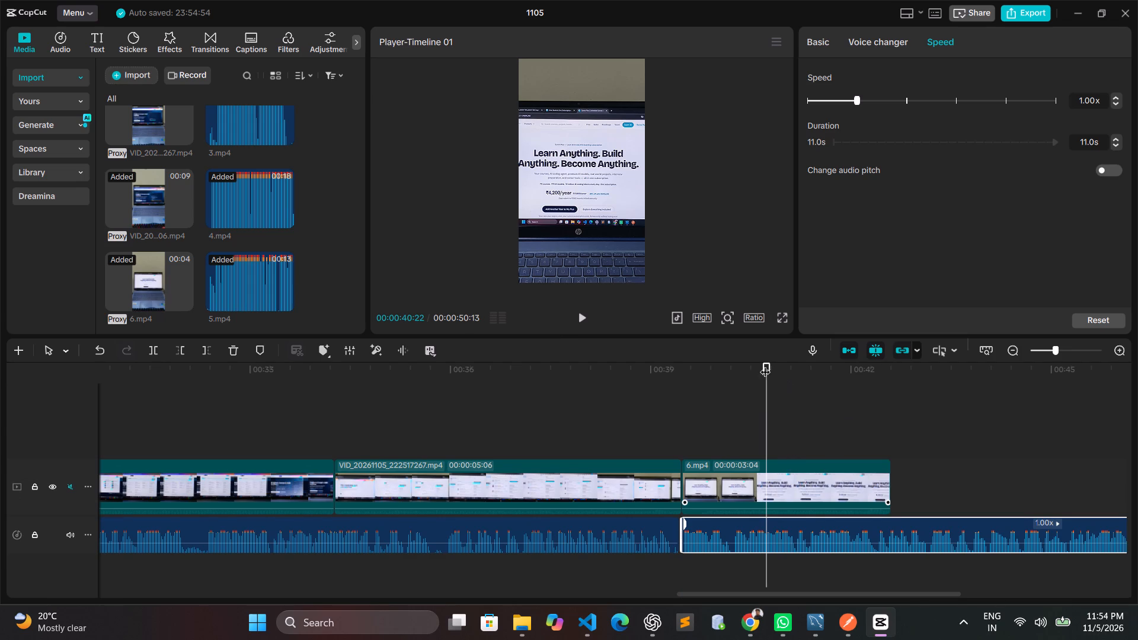
pyautogui.moveTo(767, 363); pyautogui.dragTo(676, 369)
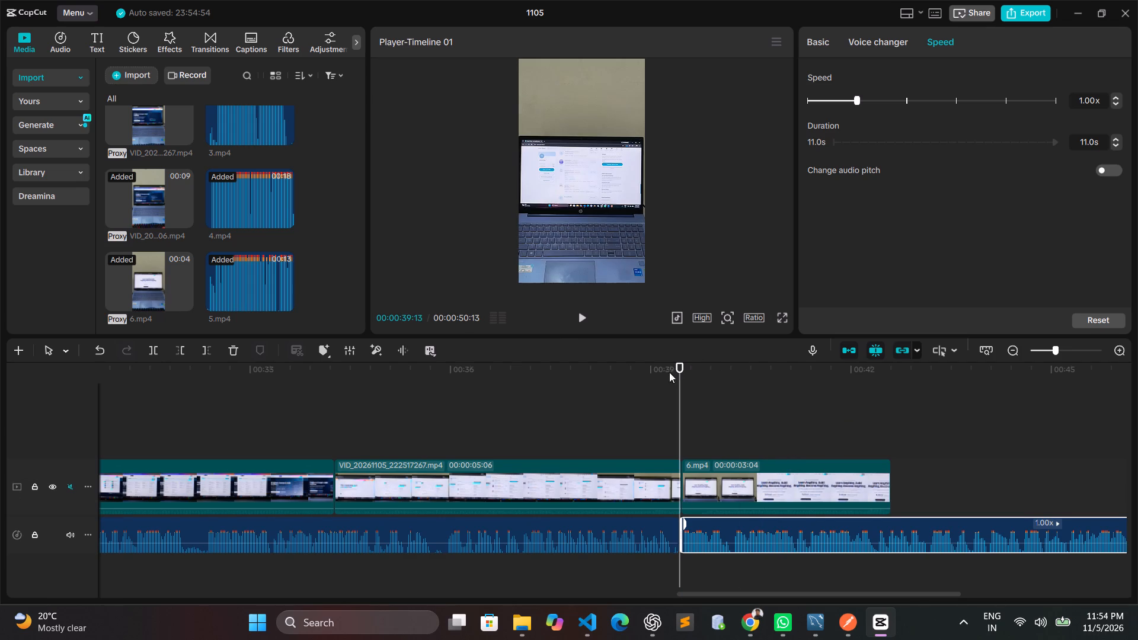
# Look through Downloads in File Explorer and preview VID_20261105_223218831.mp4 and 5.mp4 in VLC as closing material.
pyautogui.click(524, 626)
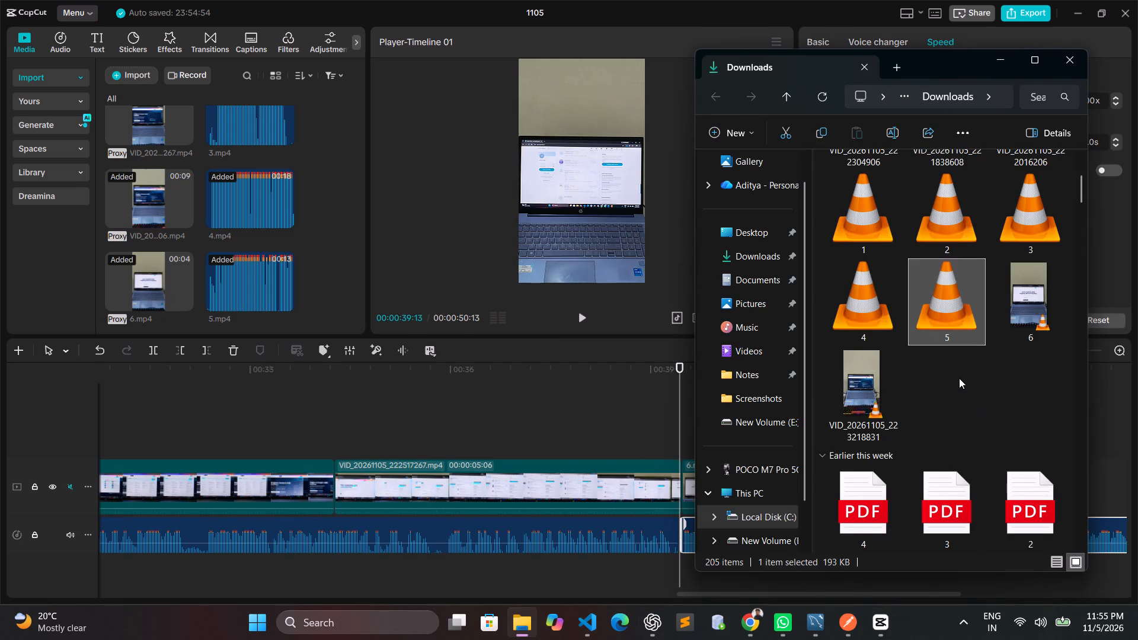
pyautogui.scroll(3, 959, 378)
pyautogui.scroll(-1, 954, 371)
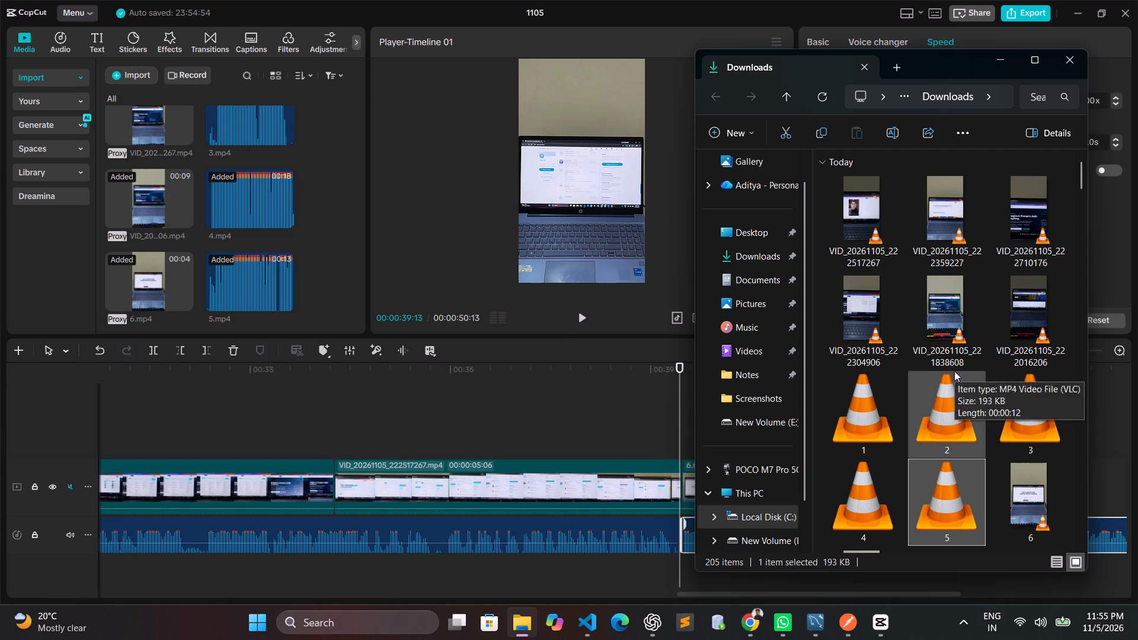
pyautogui.scroll(-3, 954, 371)
pyautogui.scroll(1, 902, 384)
pyautogui.scroll(-1, 902, 384)
pyautogui.scroll(4, 902, 384)
pyautogui.scroll(-2, 912, 430)
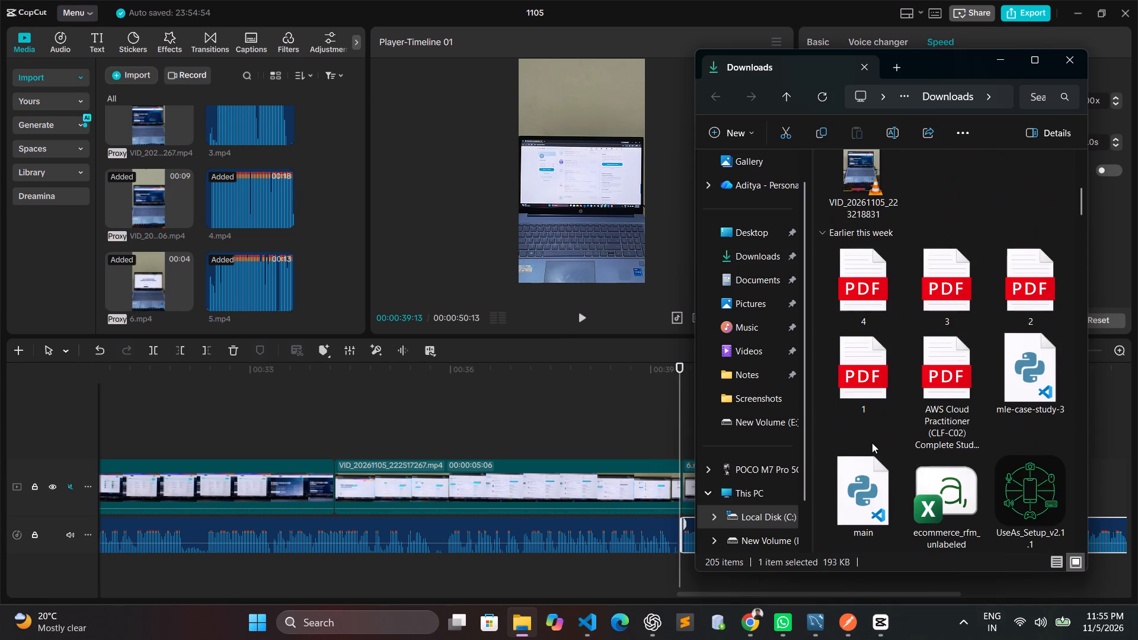
pyautogui.scroll(1, 883, 382)
pyautogui.doubleClick(872, 382)
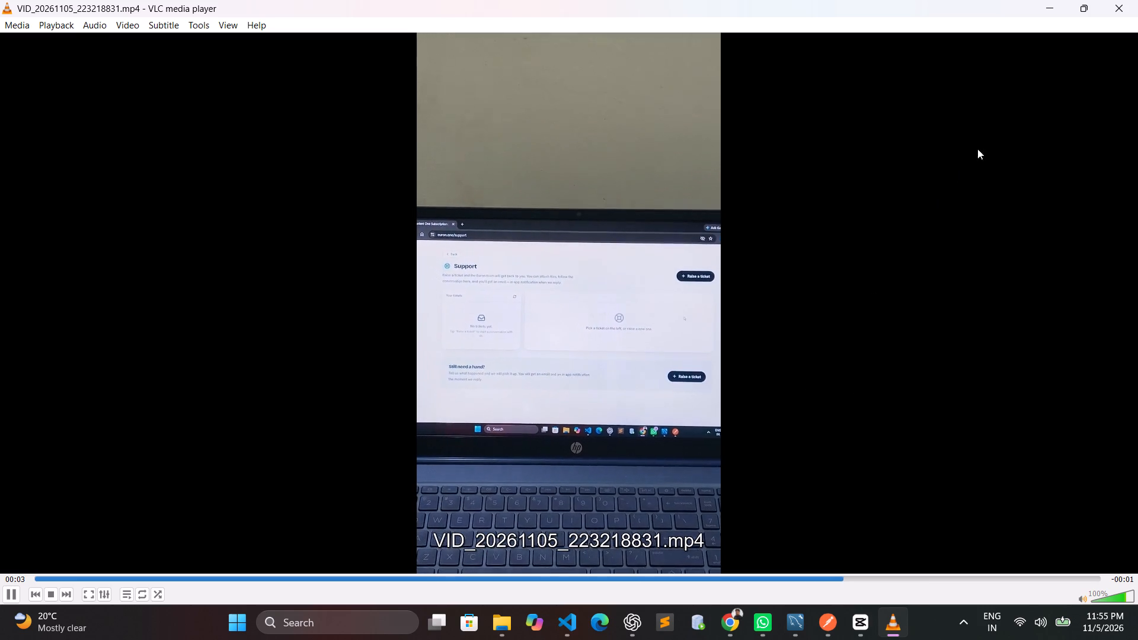
pyautogui.click(1128, 11)
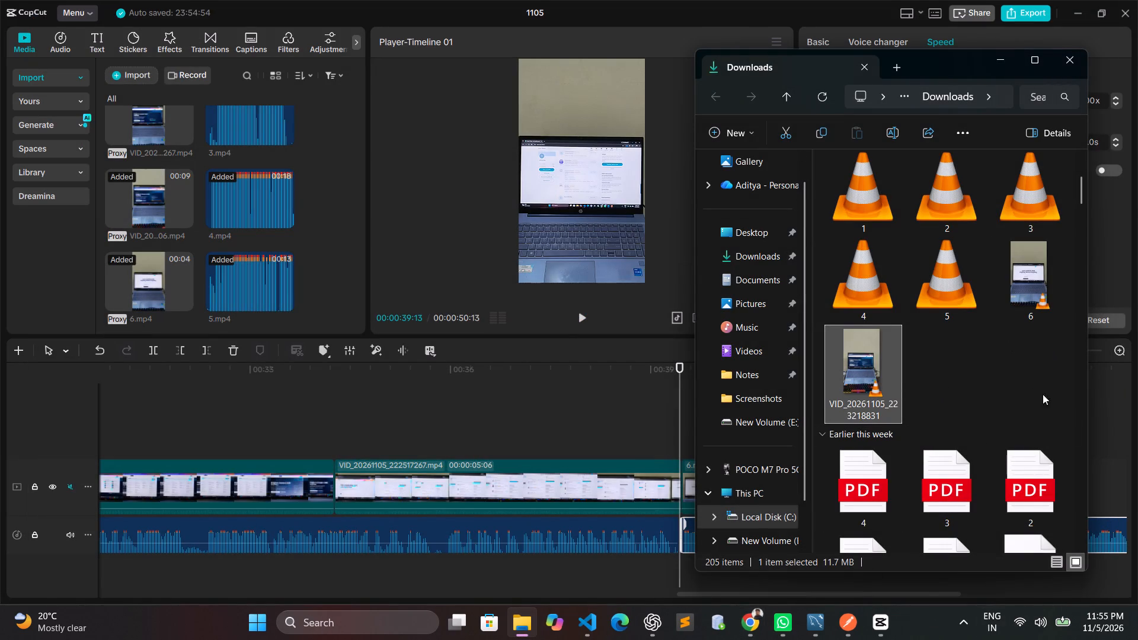
pyautogui.doubleClick(960, 282)
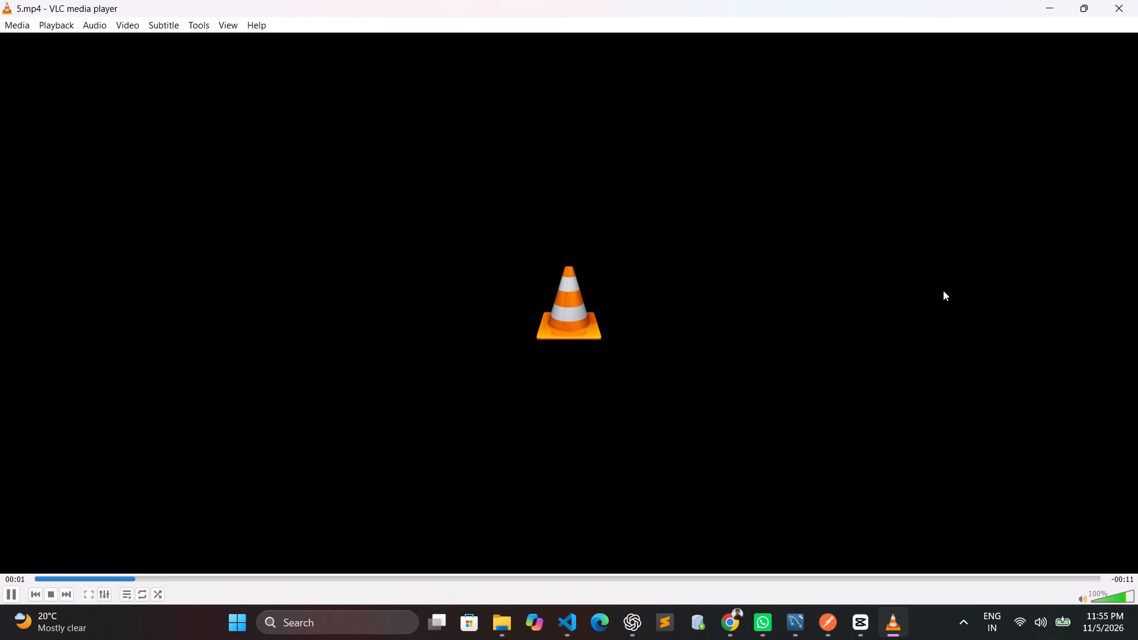
pyautogui.click(1137, 0)
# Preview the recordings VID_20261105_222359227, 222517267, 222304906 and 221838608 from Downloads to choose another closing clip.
pyautogui.scroll(3, 851, 386)
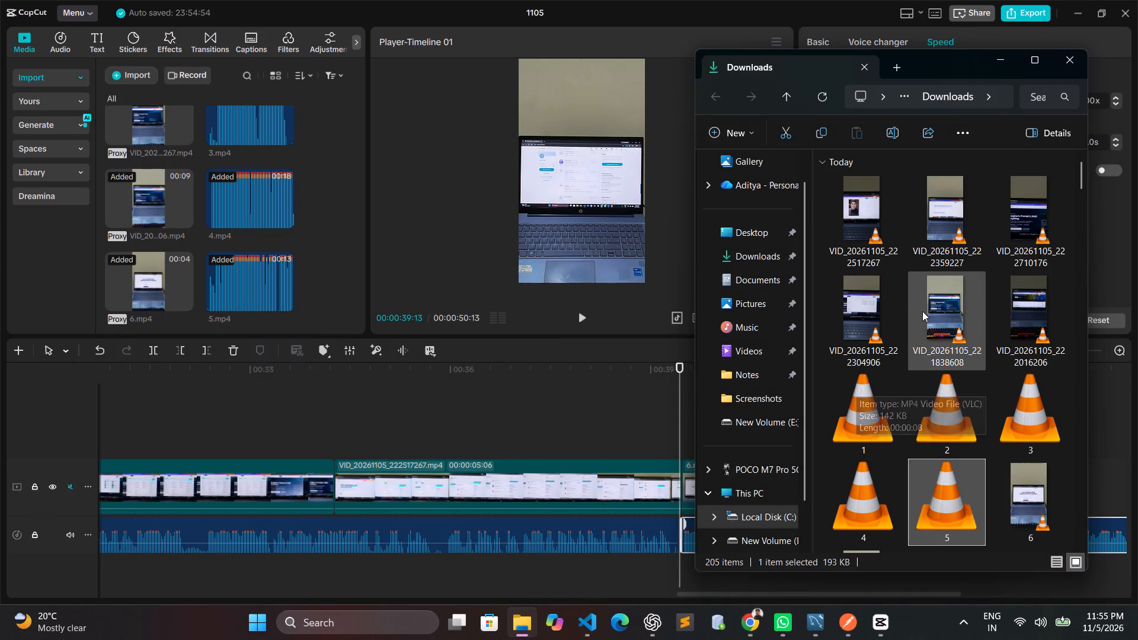
pyautogui.doubleClick(929, 255)
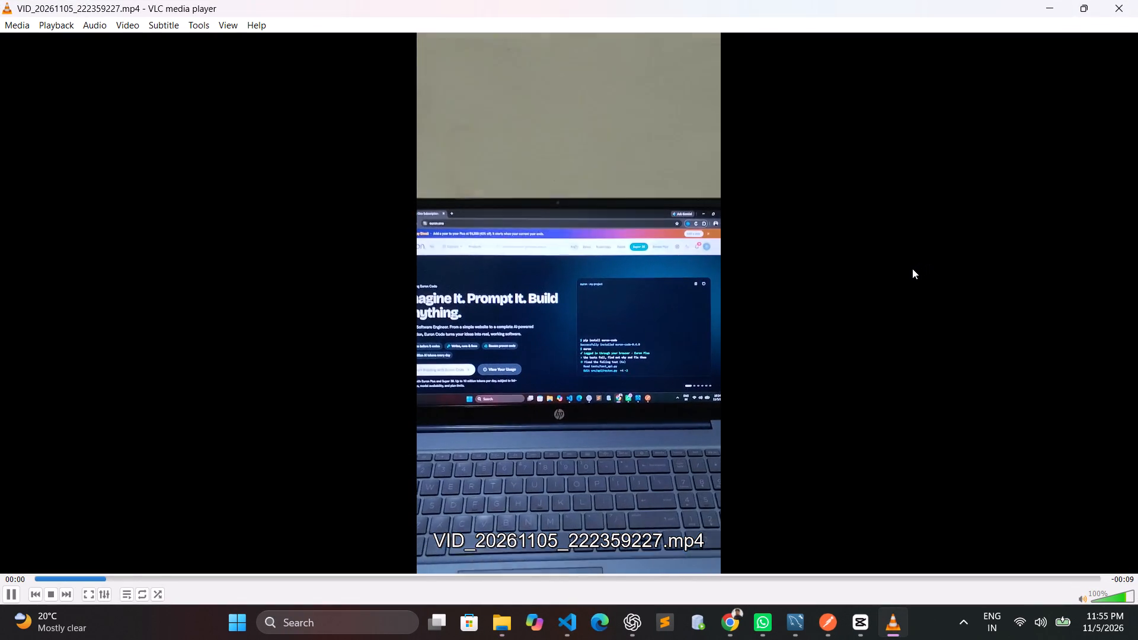
pyautogui.click(1137, 0)
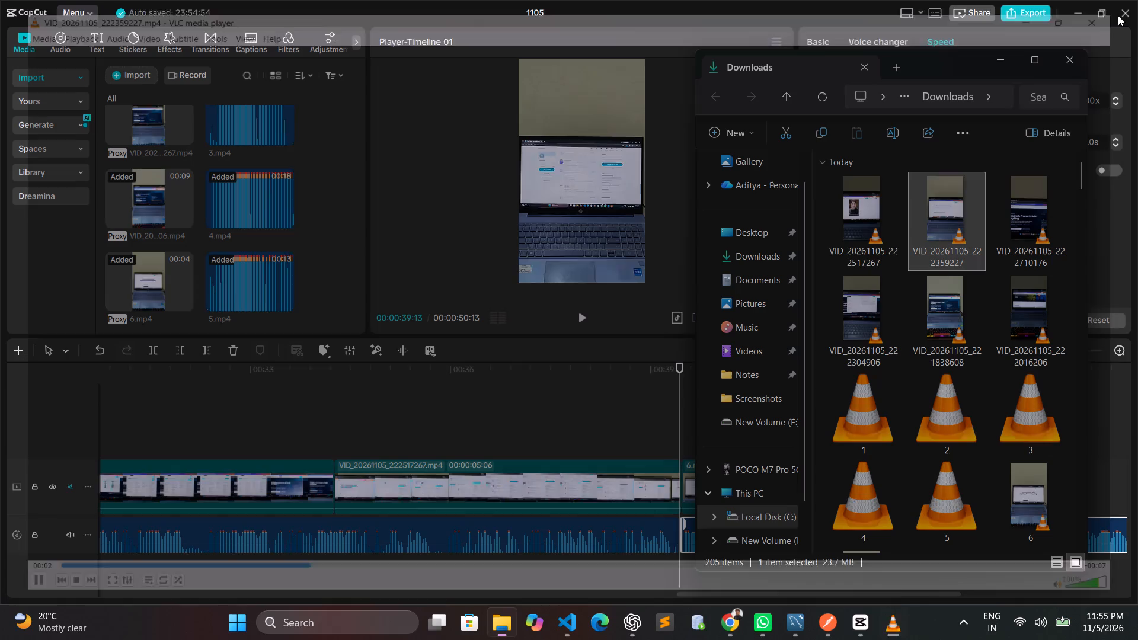
pyautogui.doubleClick(868, 197)
pyautogui.click(1137, 1)
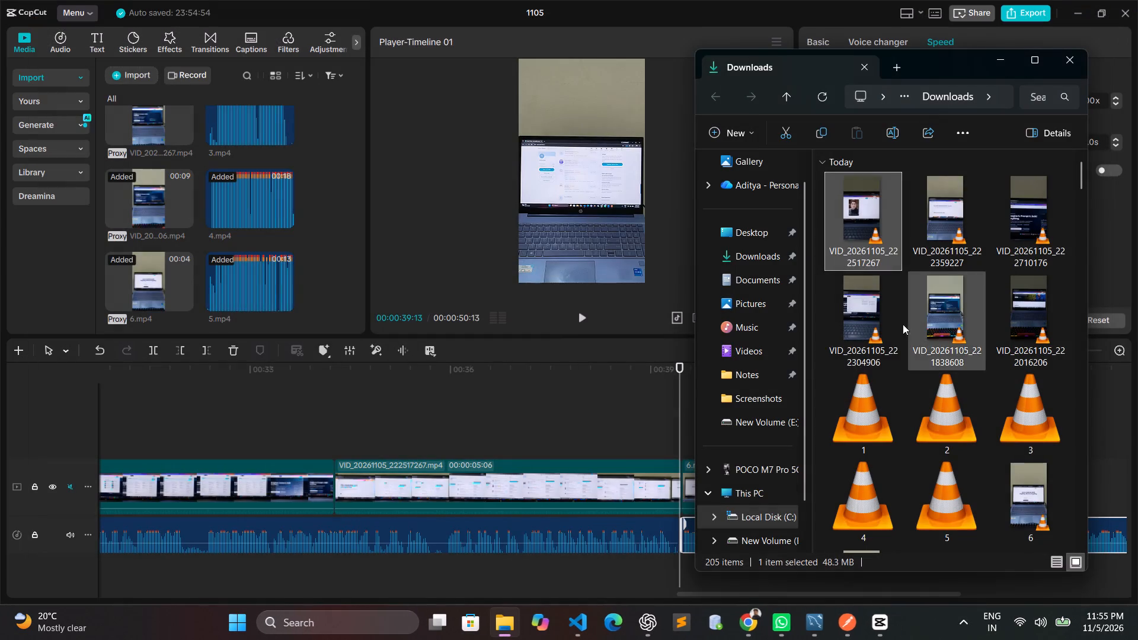
pyautogui.doubleClick(880, 302)
pyautogui.click(1137, 1)
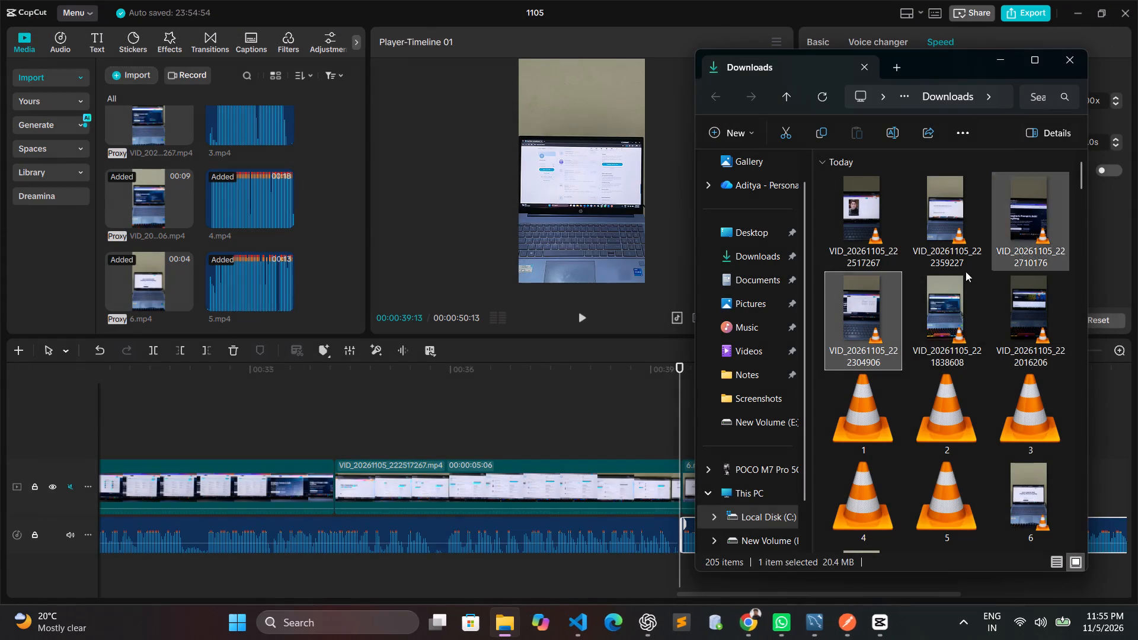
pyautogui.doubleClick(933, 305)
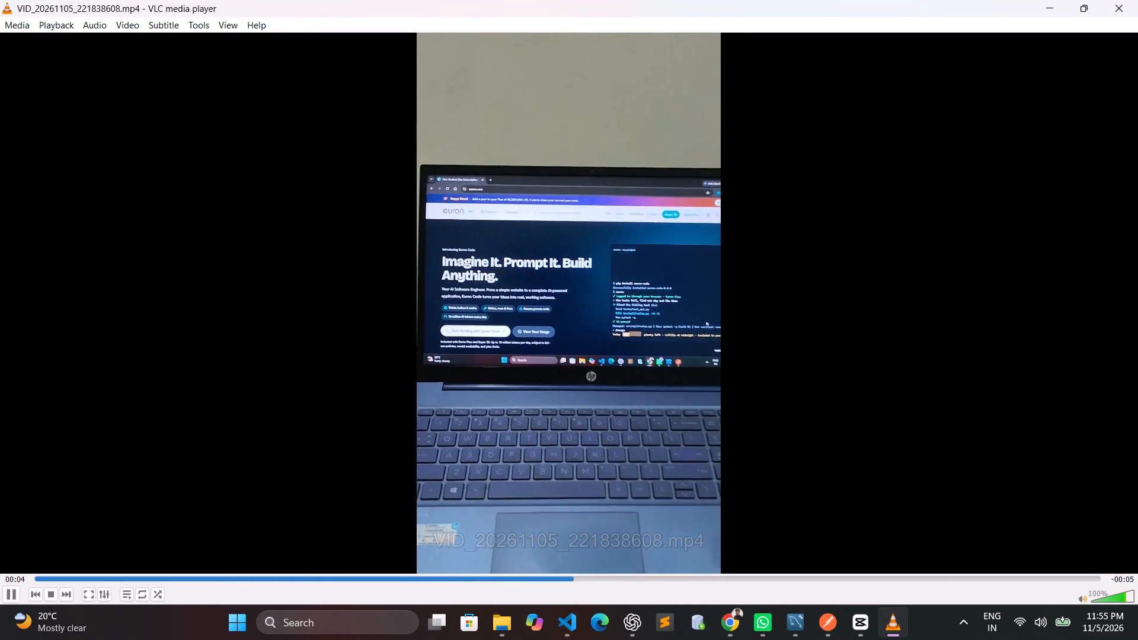
pyautogui.click(1137, 0)
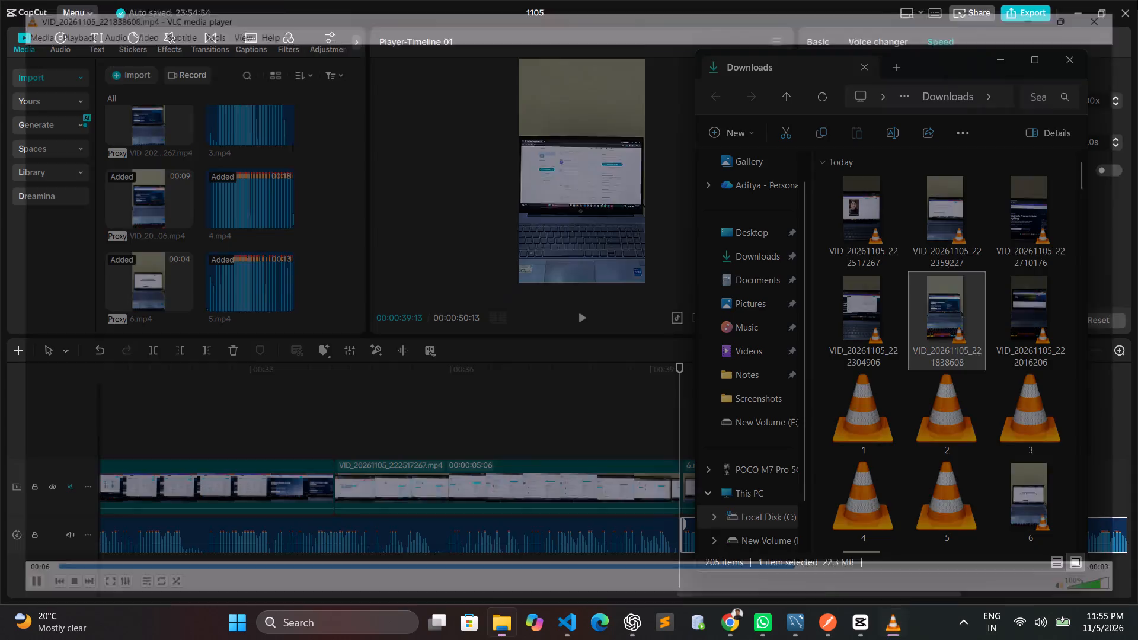
# Import VID_20261105_221838608.mp4 from Downloads into the CapCut project and append it directly after 6.mp4 on the video track.
pyautogui.moveTo(946, 311); pyautogui.dragTo(332, 303)
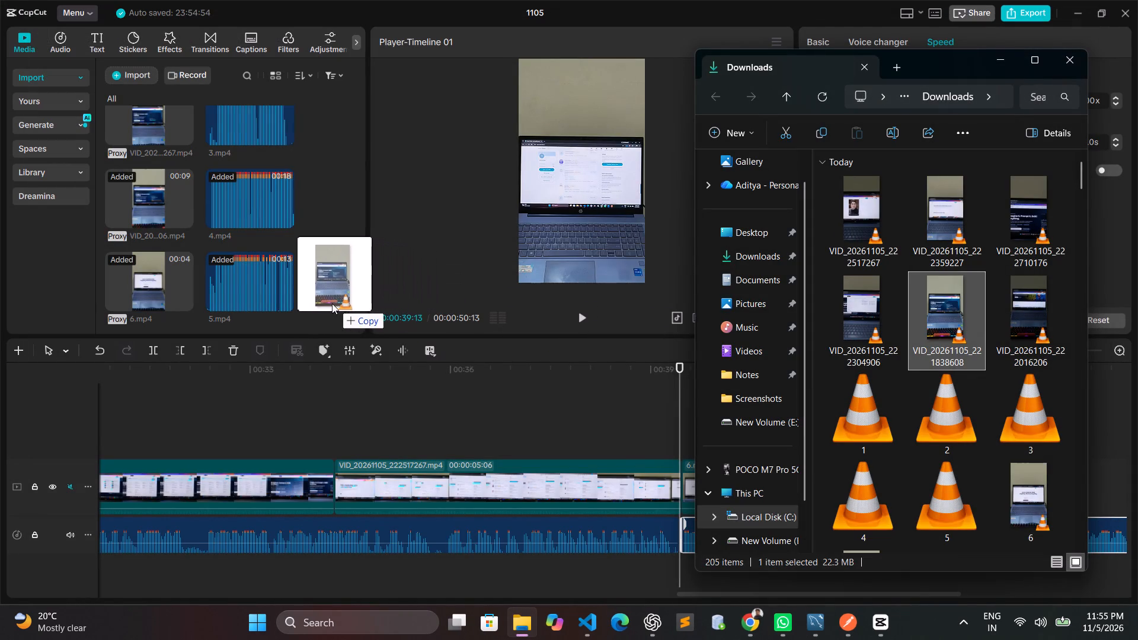
pyautogui.moveTo(332, 303); pyautogui.dragTo(331, 303)
pyautogui.moveTo(159, 279); pyautogui.dragTo(983, 477)
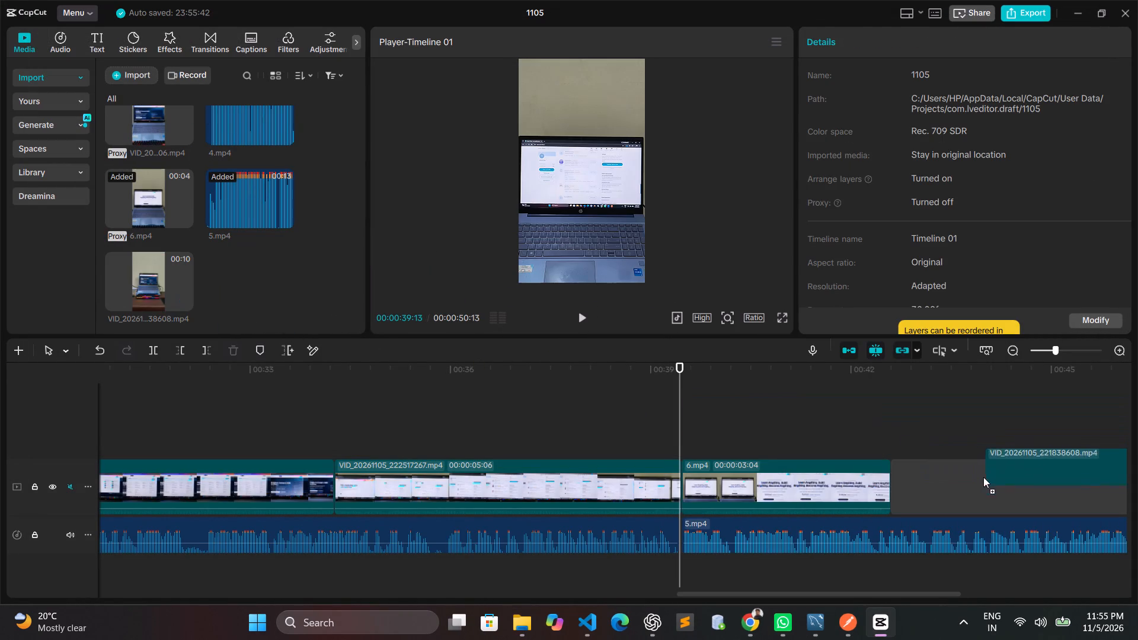
pyautogui.moveTo(983, 477); pyautogui.dragTo(908, 484)
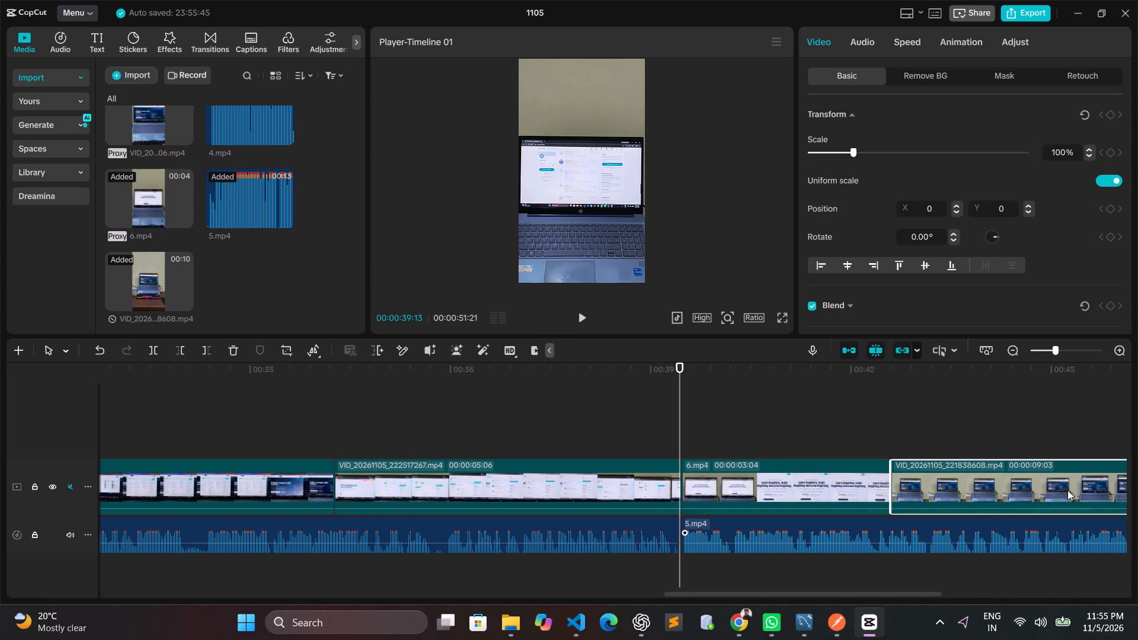
# Split VID_20261105_221838608.mp4 at 00:00:46:16 and delete the part before the cut.
pyautogui.moveTo(772, 598); pyautogui.dragTo(871, 581)
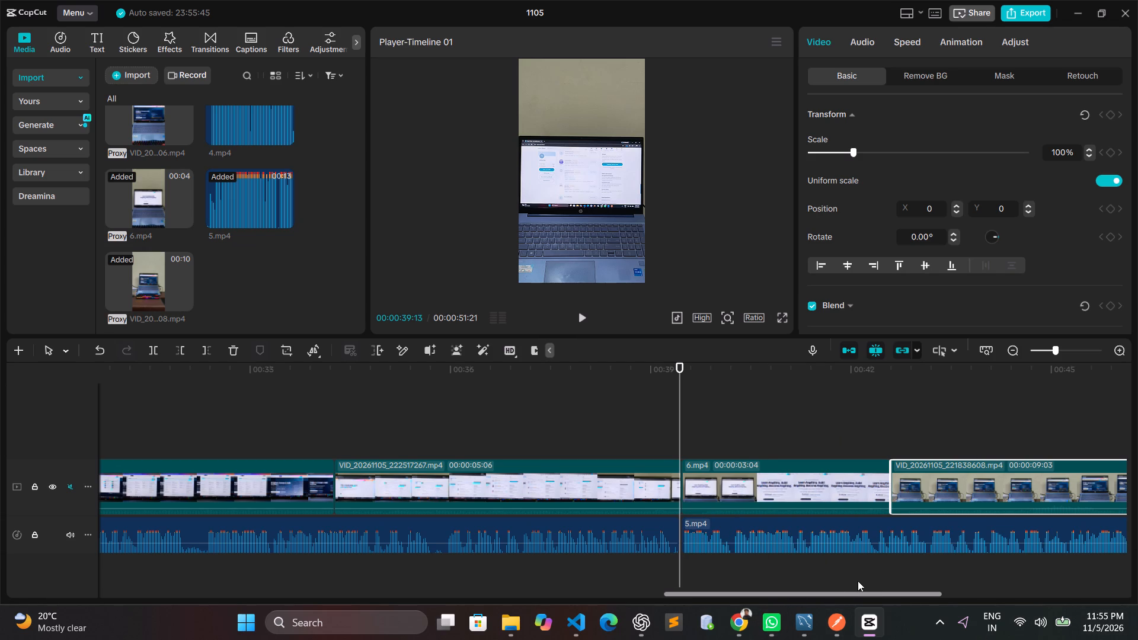
pyautogui.moveTo(827, 592); pyautogui.dragTo(925, 585)
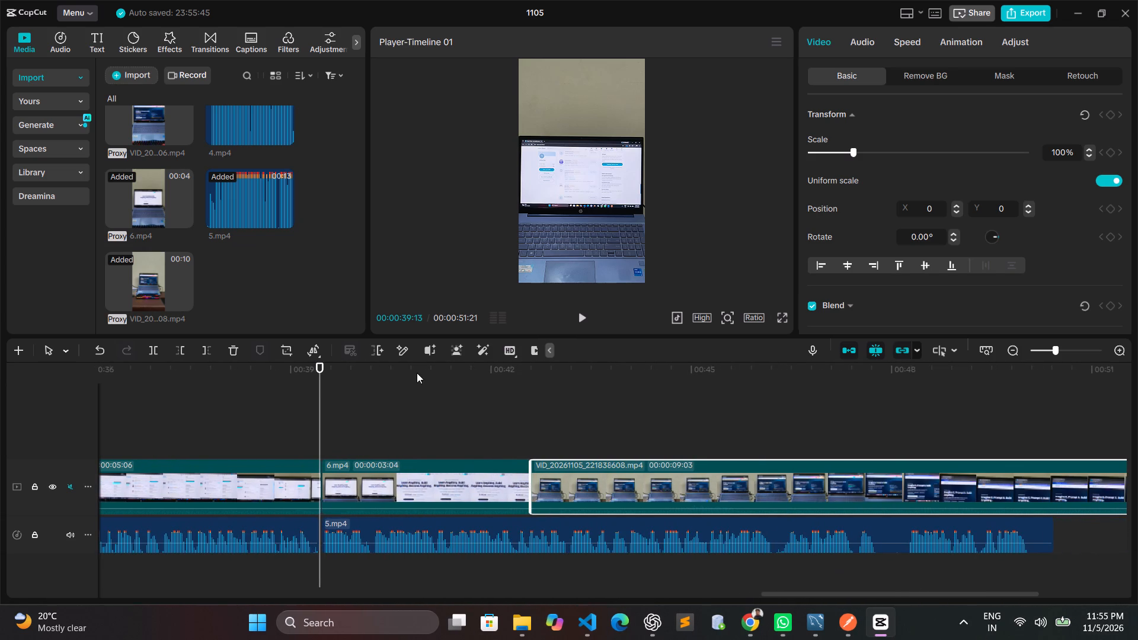
pyautogui.moveTo(319, 381); pyautogui.dragTo(326, 384)
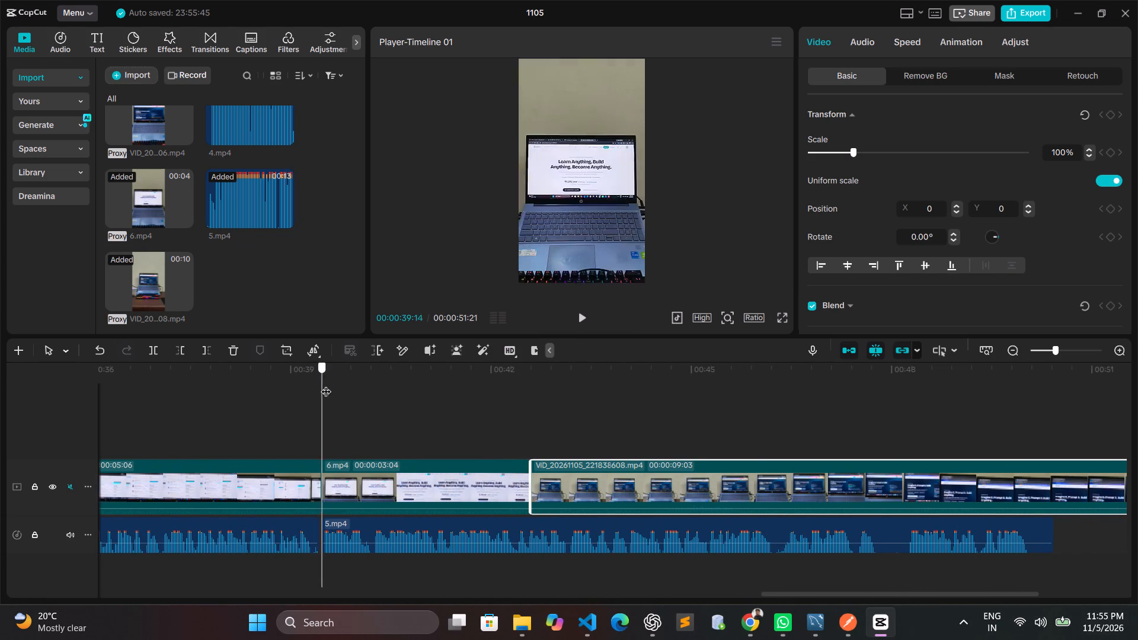
pyautogui.moveTo(326, 384); pyautogui.dragTo(702, 407)
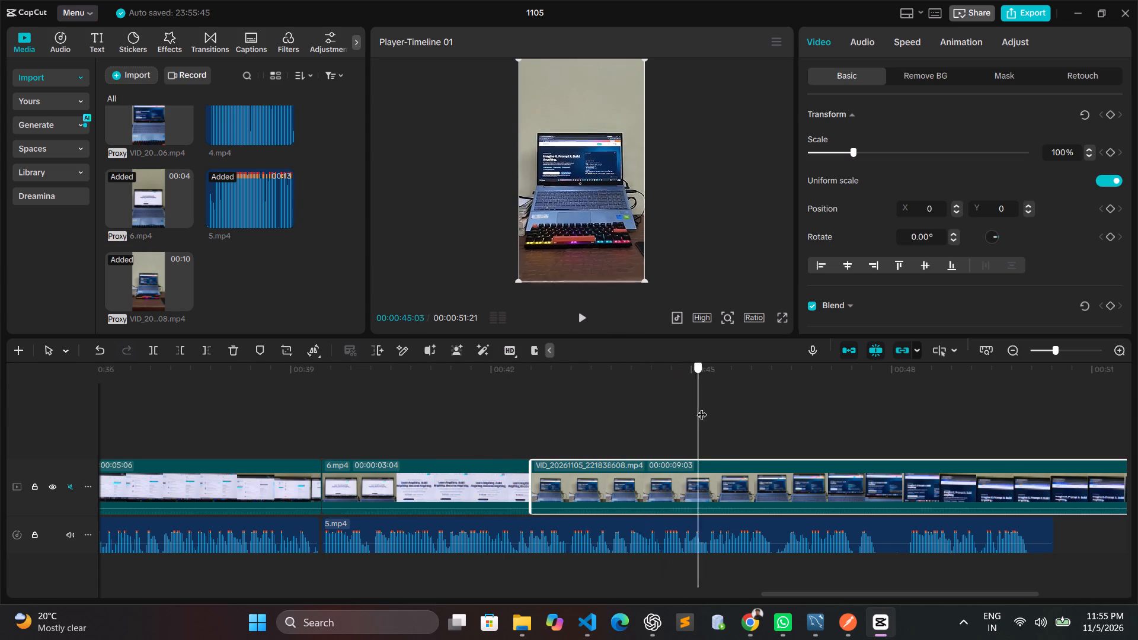
pyautogui.moveTo(702, 407); pyautogui.dragTo(798, 416)
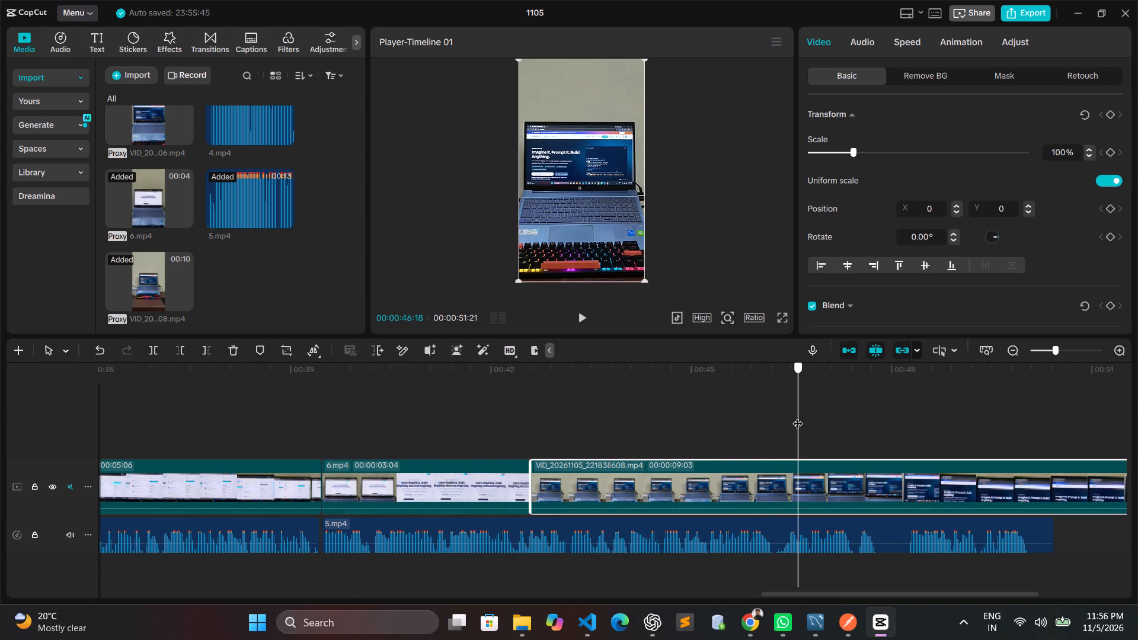
pyautogui.moveTo(798, 416); pyautogui.dragTo(794, 420)
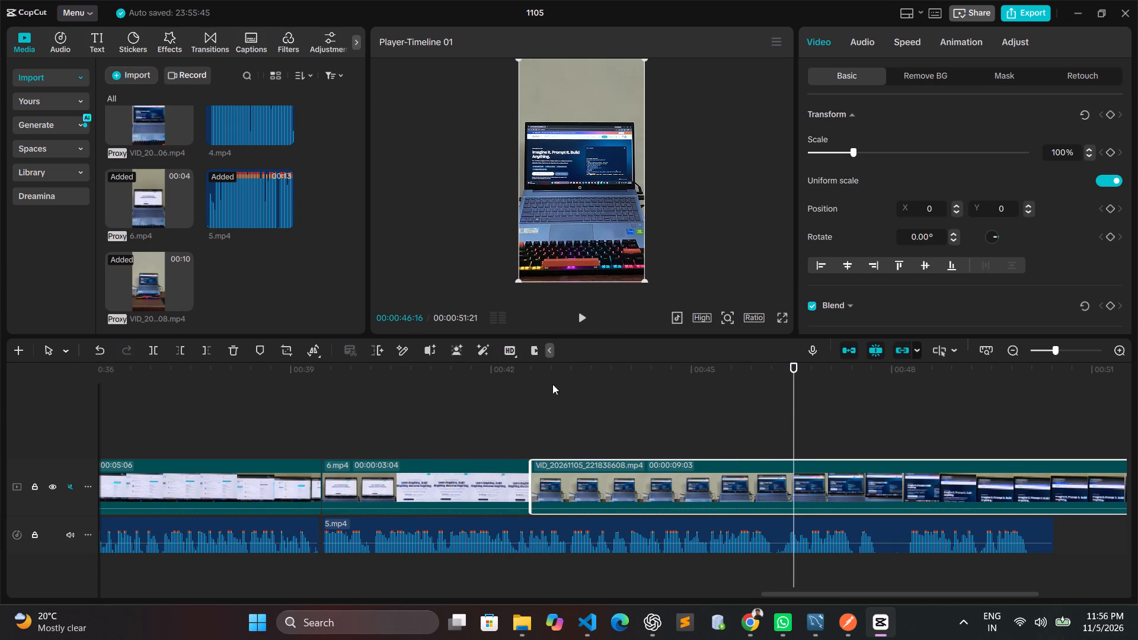
pyautogui.click(158, 351)
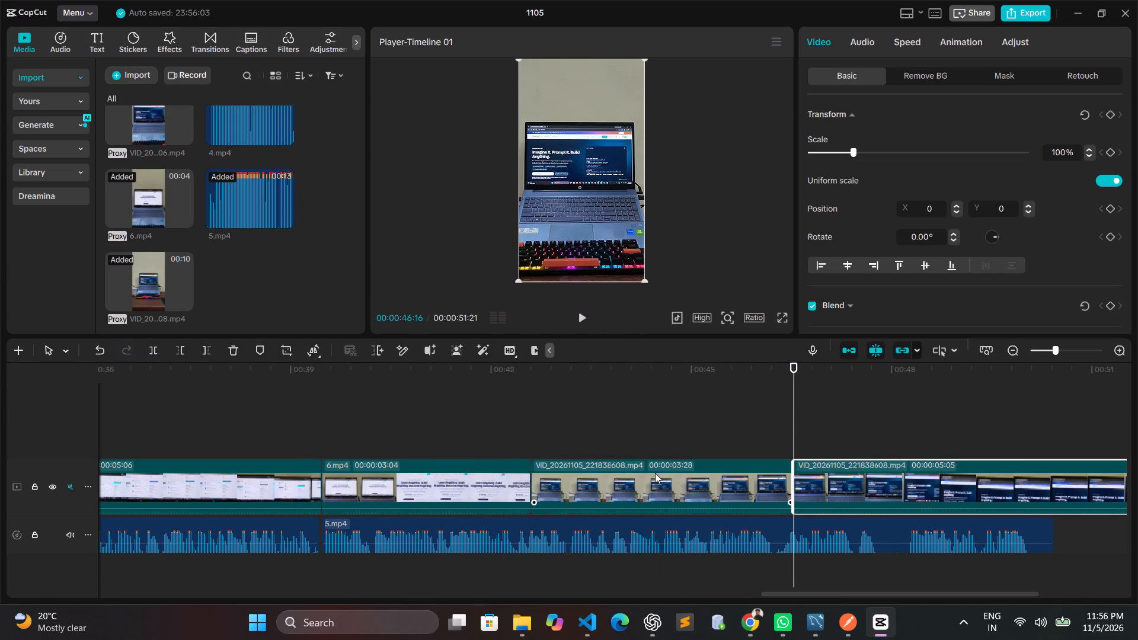
pyautogui.click(668, 477)
pyautogui.press('BackSpace')
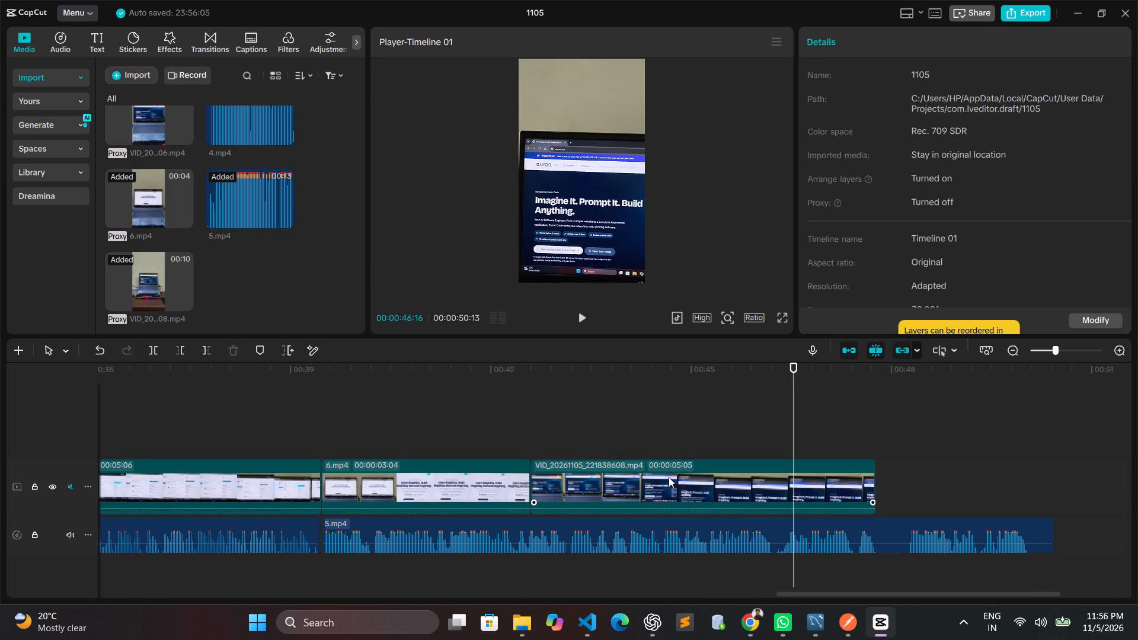
# Slow the 6.mp4 clip on the video track down to 0.80x speed.
pyautogui.click(835, 482)
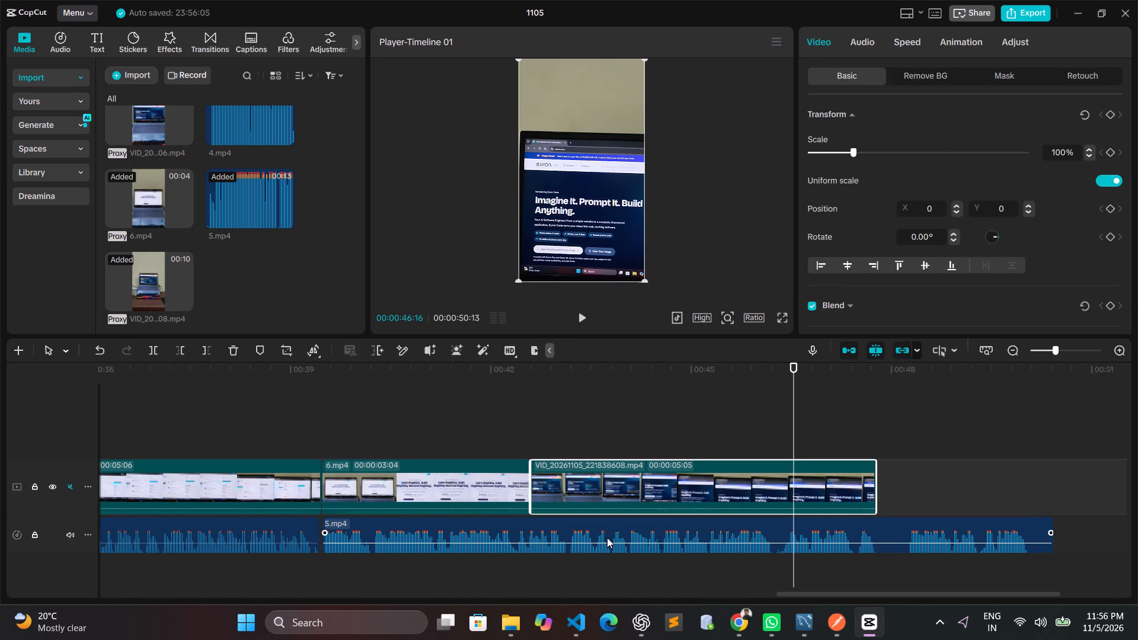
pyautogui.click(615, 525)
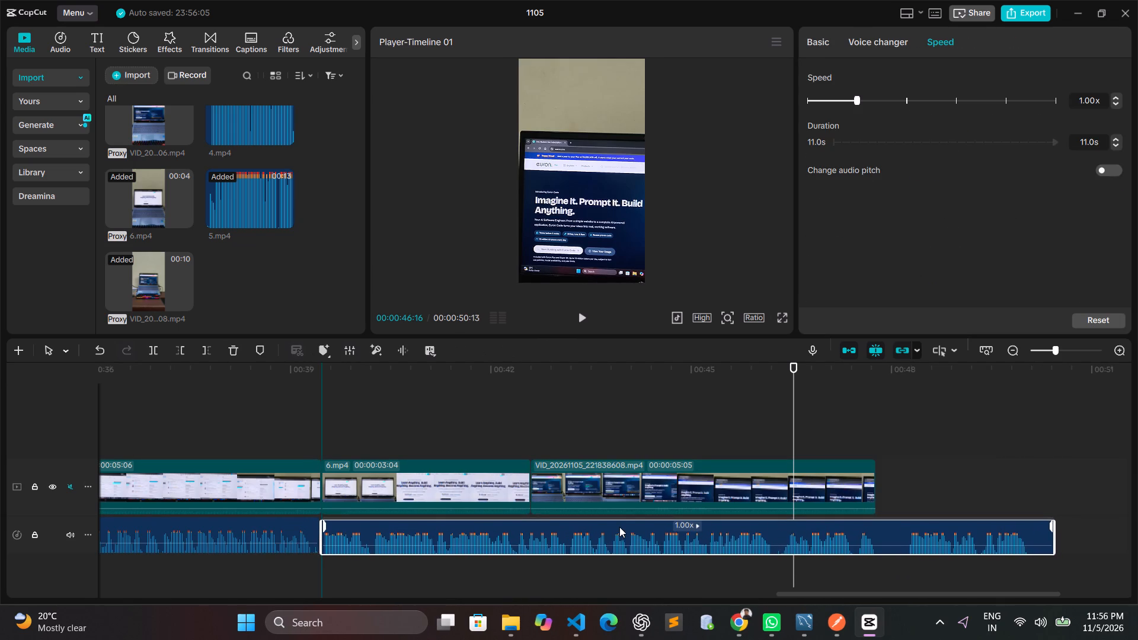
pyautogui.click(892, 529)
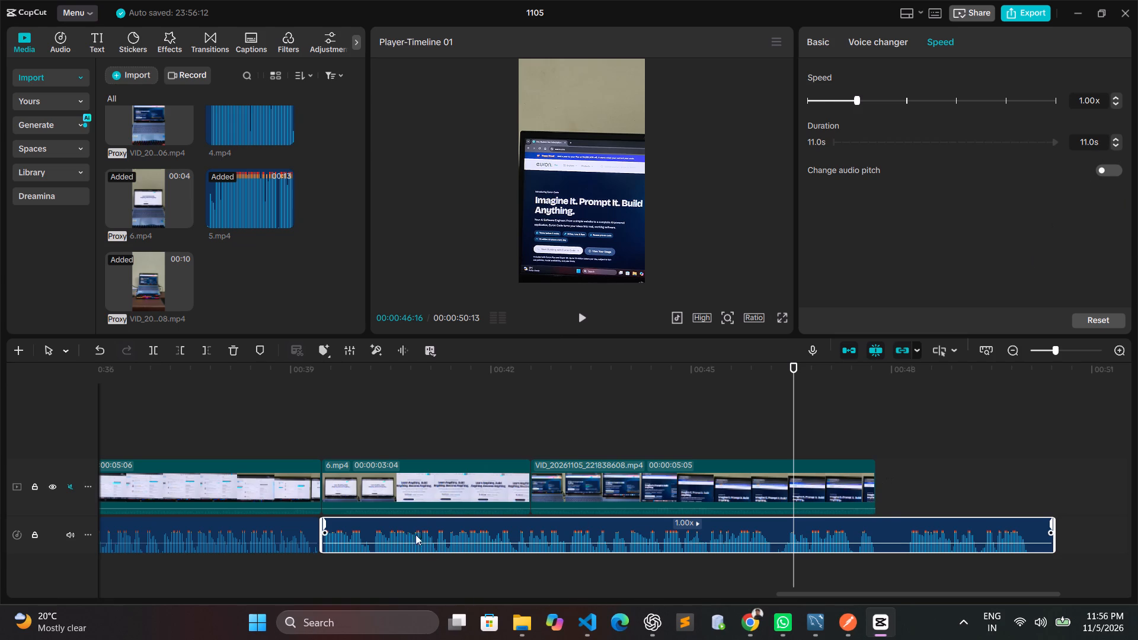
pyautogui.click(432, 481)
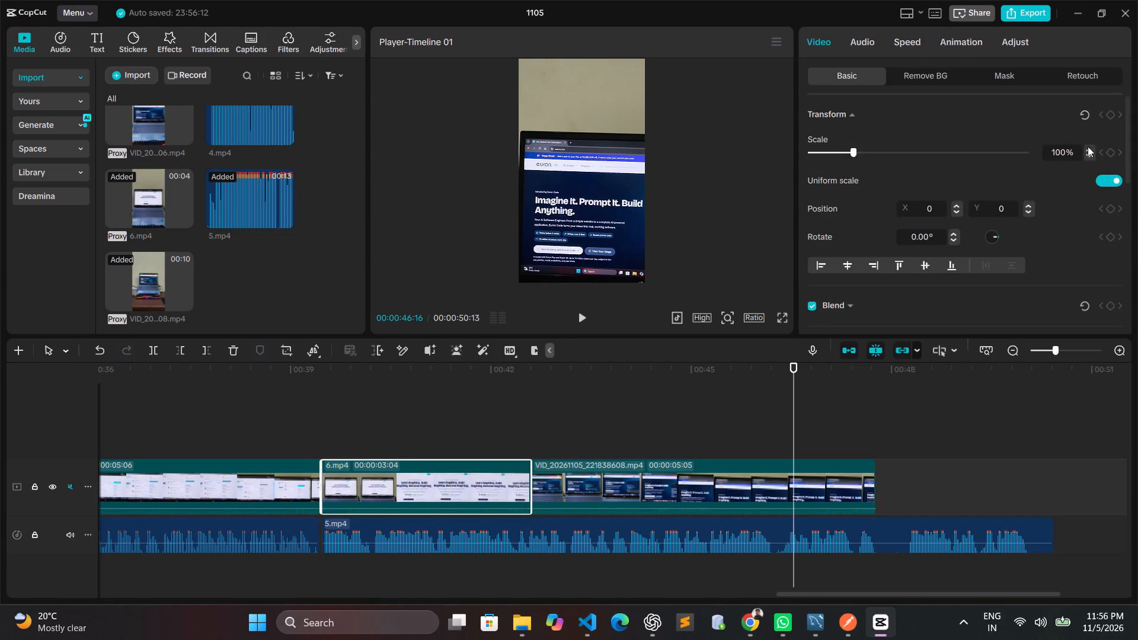
pyautogui.click(920, 43)
pyautogui.click(1115, 142)
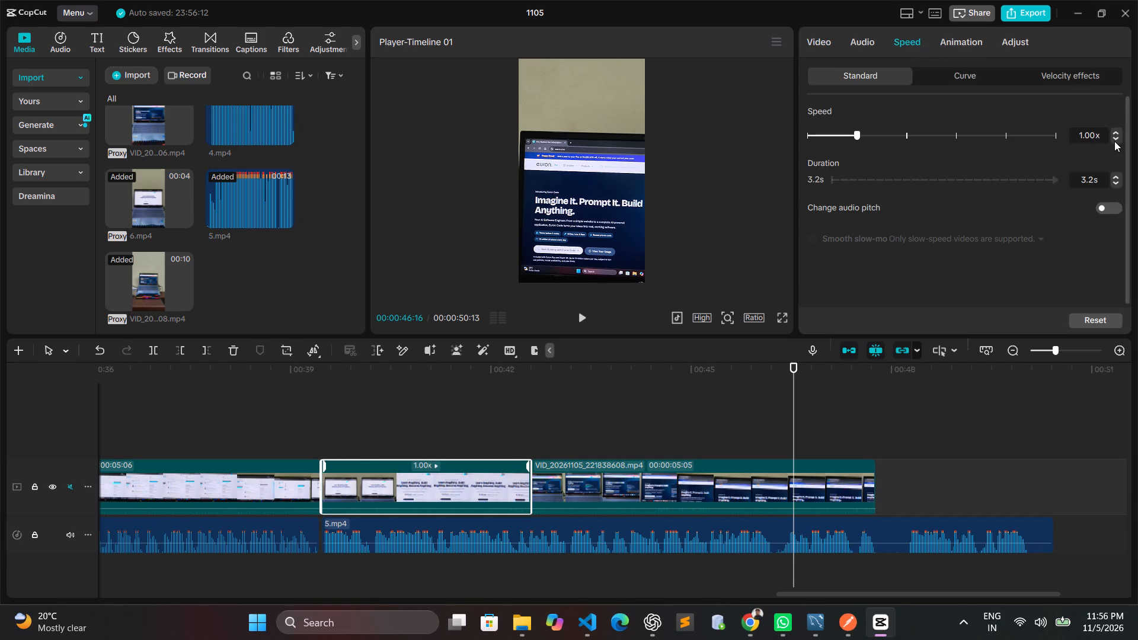
pyautogui.click(1114, 140)
pyautogui.click(1114, 140)
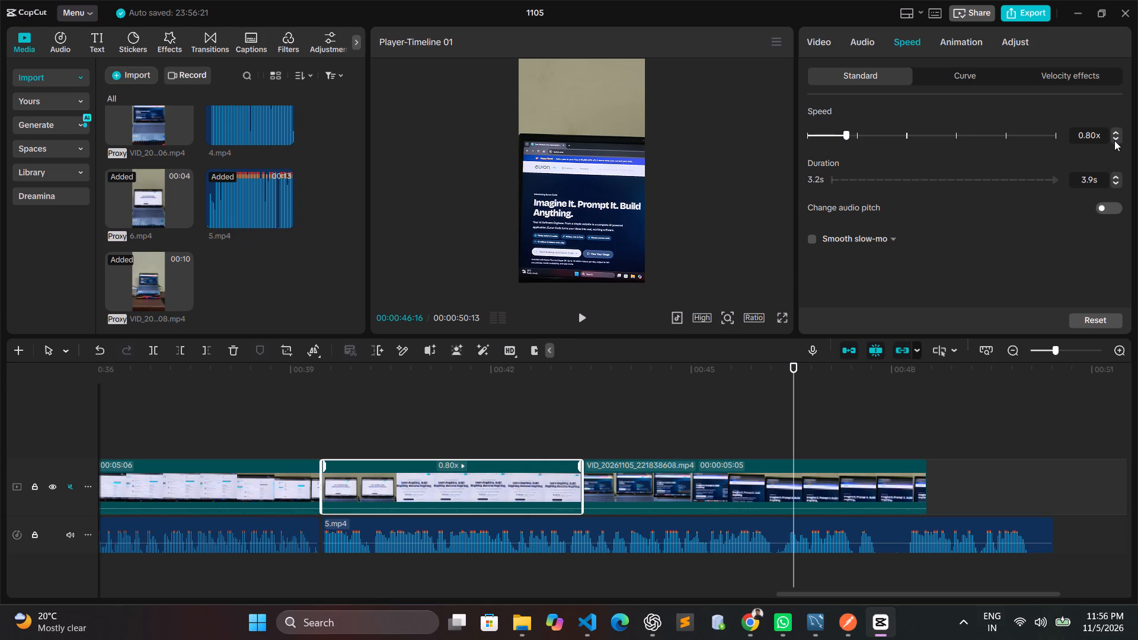
# Speed up the 5.mp4 audio clip to 1.10x, giving it a duration of 10.0 s.
pyautogui.click(864, 485)
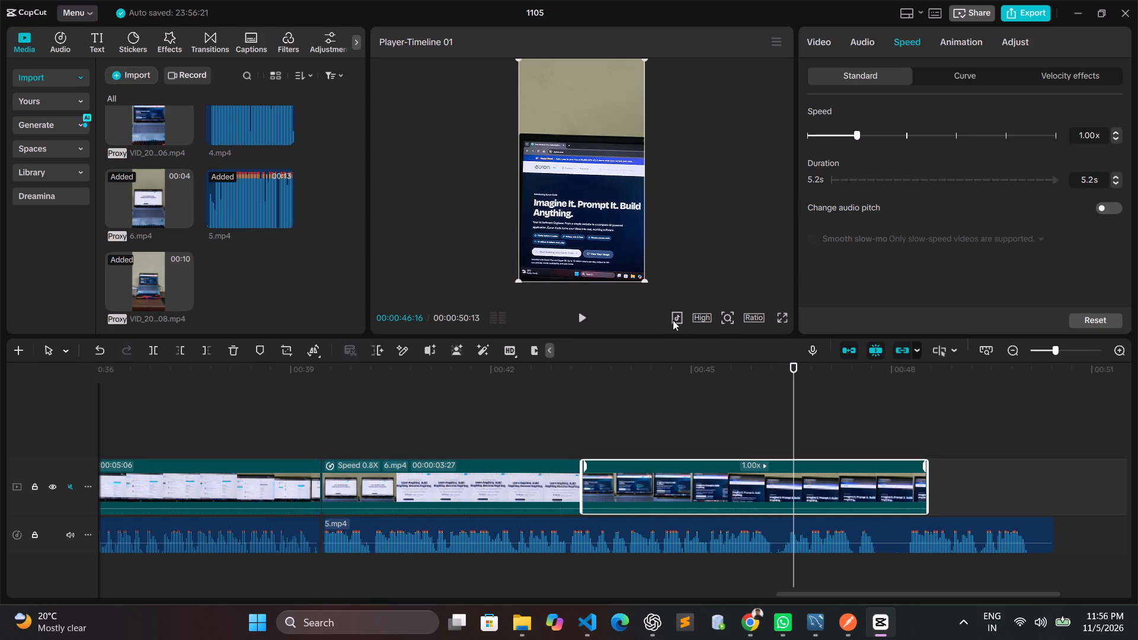
pyautogui.click(971, 527)
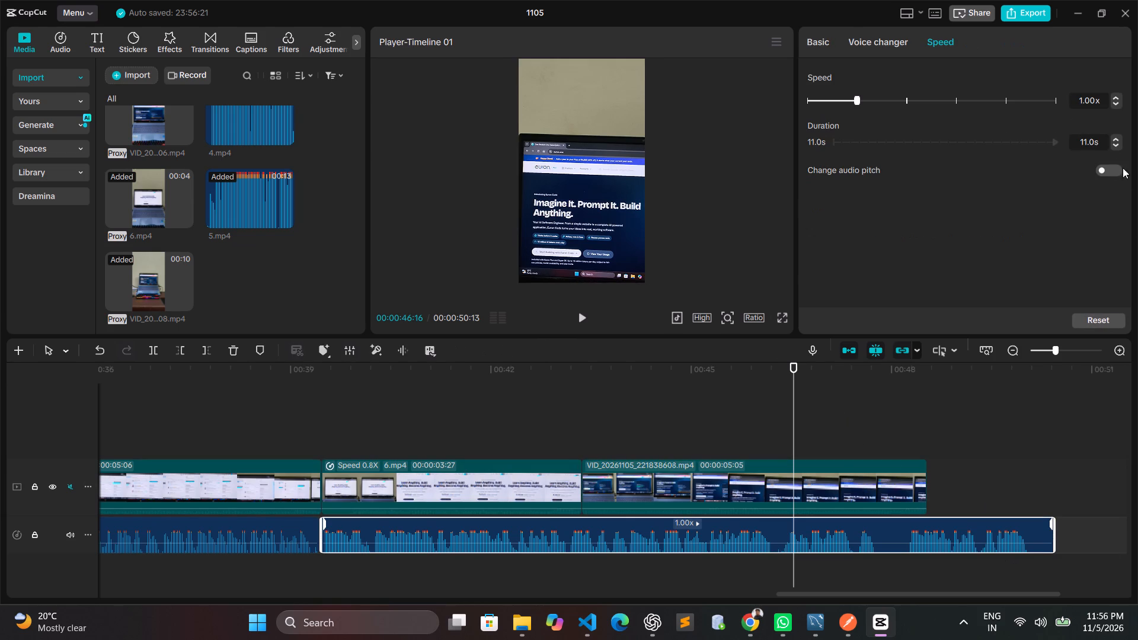
pyautogui.click(1117, 144)
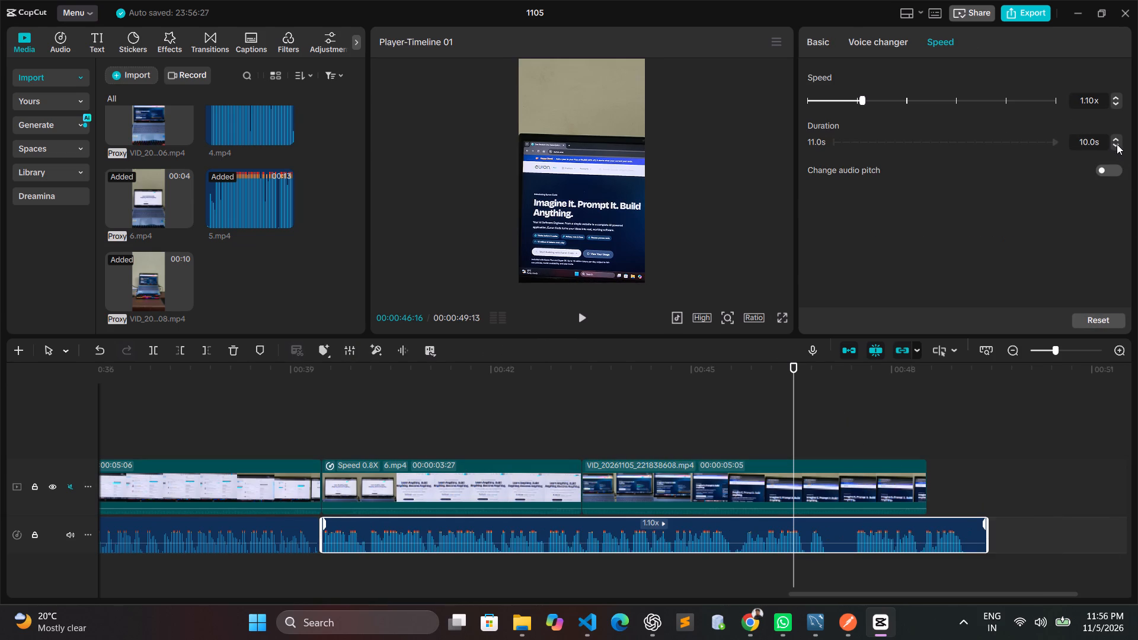
pyautogui.click(1117, 144)
pyautogui.click(1117, 144)
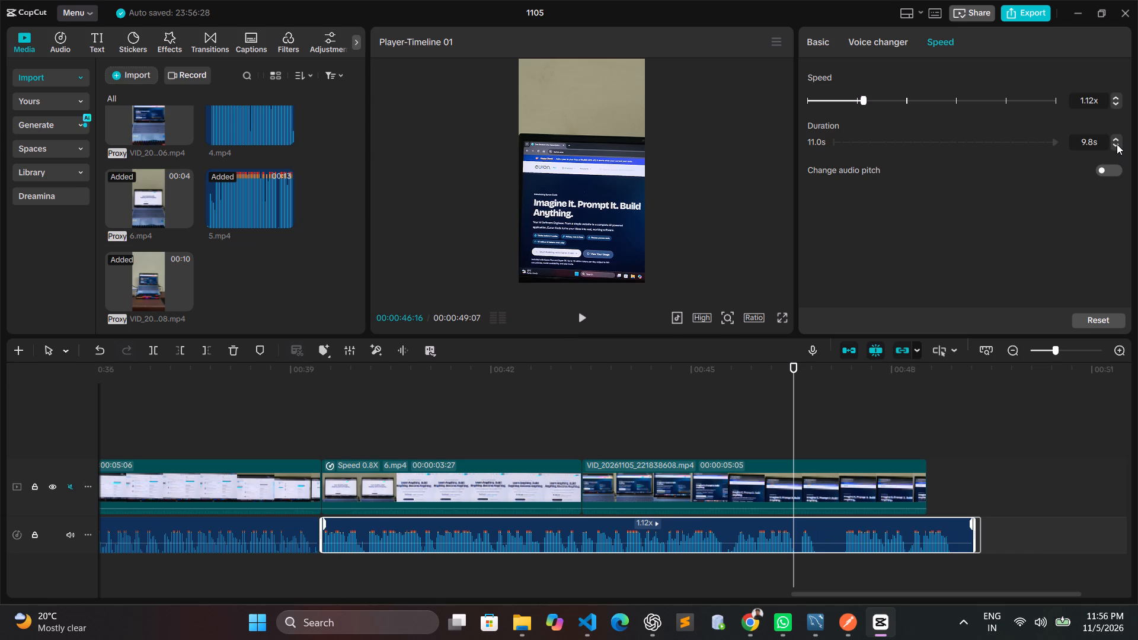
pyautogui.click(1117, 137)
pyautogui.click(1117, 137)
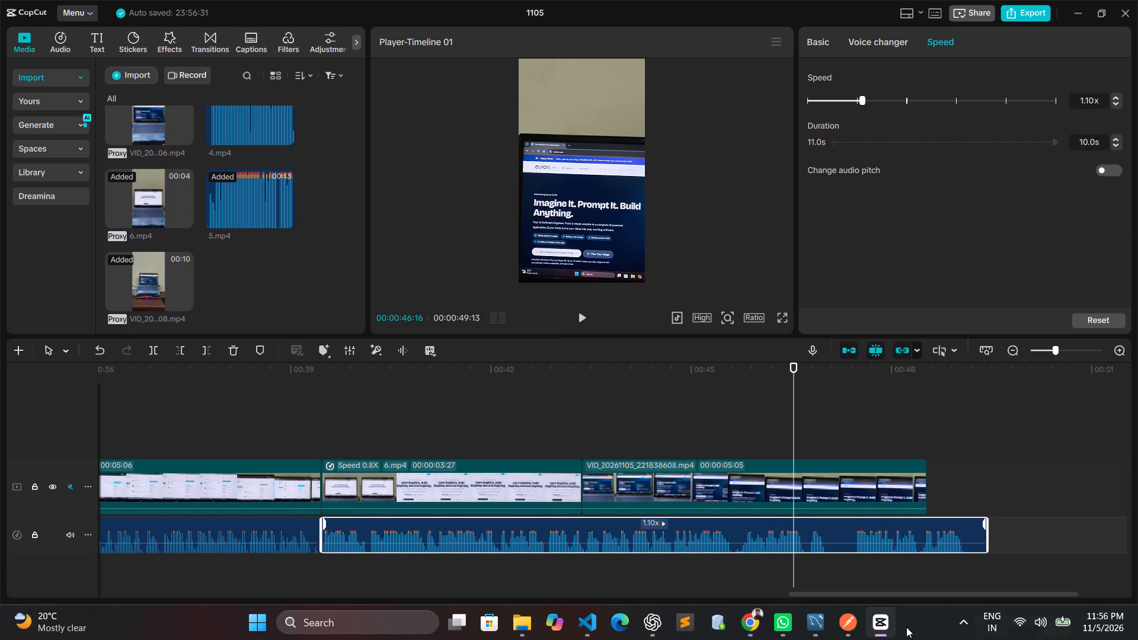
# Slow the closing VID_20261105_221838608.mp4 clip down to 0.80x speed.
pyautogui.click(878, 481)
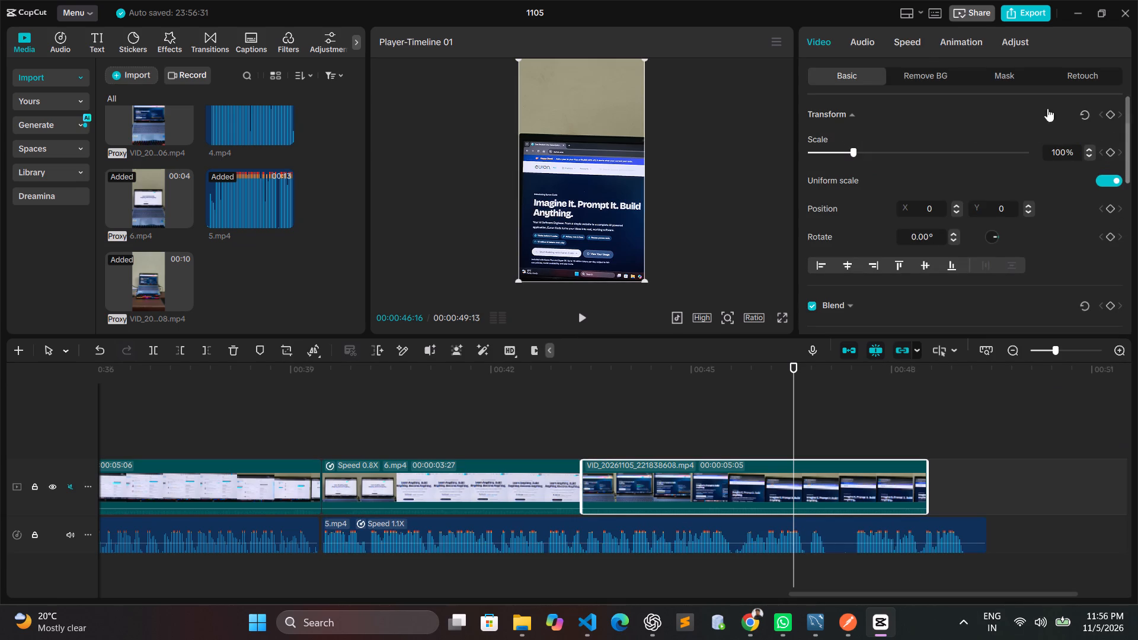
pyautogui.click(915, 47)
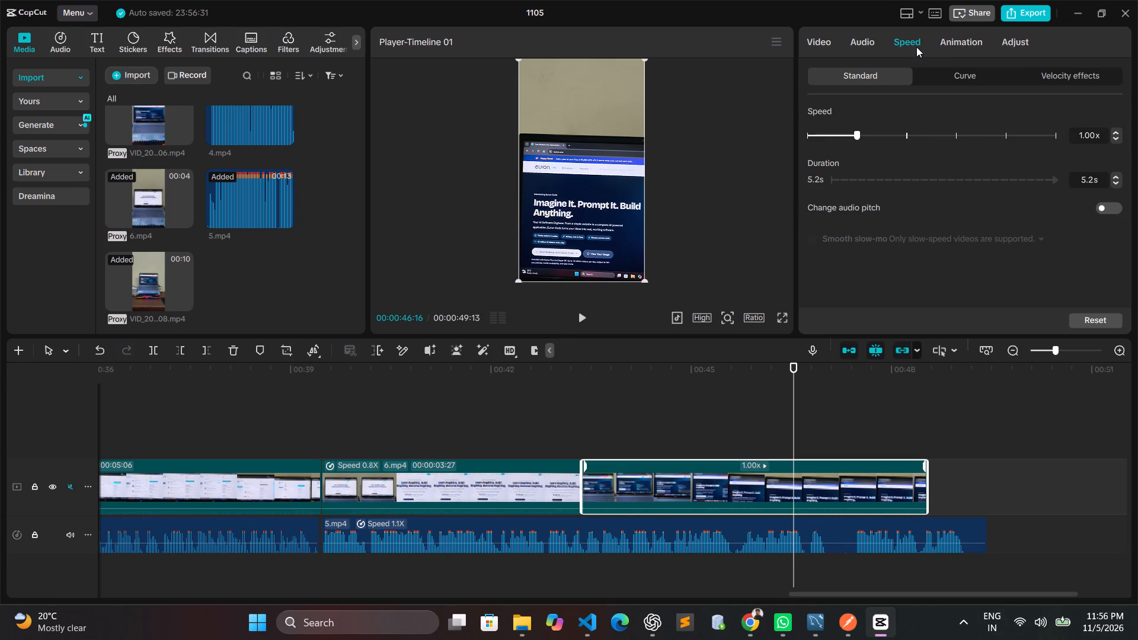
pyautogui.click(1118, 132)
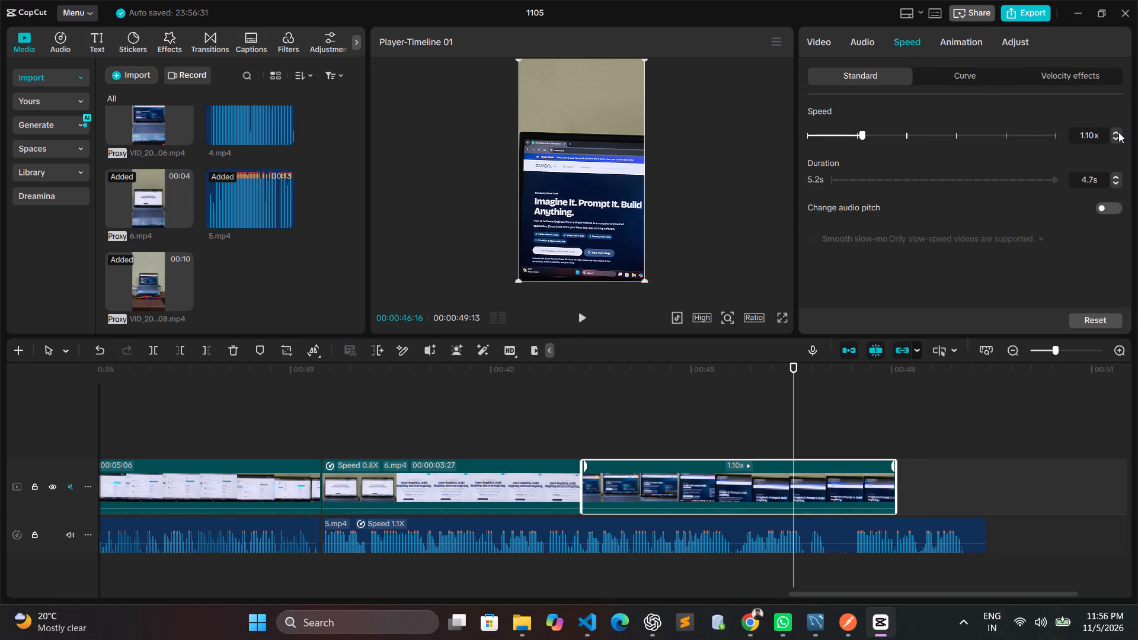
pyautogui.click(1117, 137)
pyautogui.click(1117, 137)
pyautogui.click(1117, 137)
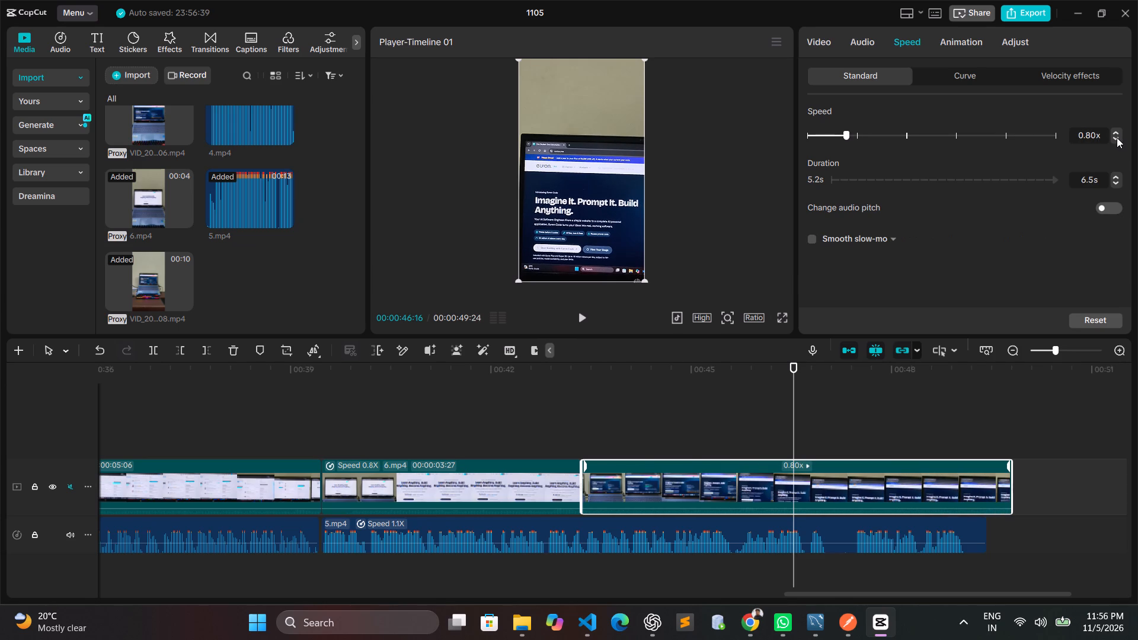
# Trim the end of the closing VID_20261105_221838608.mp4 clip to about 5.7 s, ending slightly before the 5.mp4 audio does.
pyautogui.moveTo(1012, 493); pyautogui.dragTo(1005, 493)
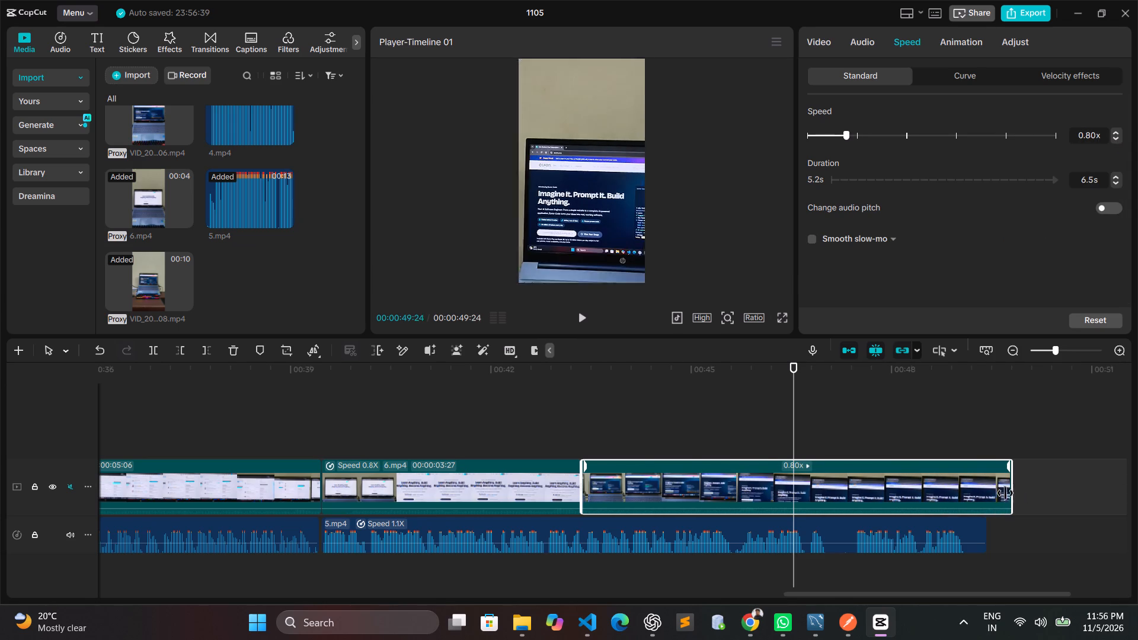
pyautogui.moveTo(1005, 493); pyautogui.dragTo(986, 494)
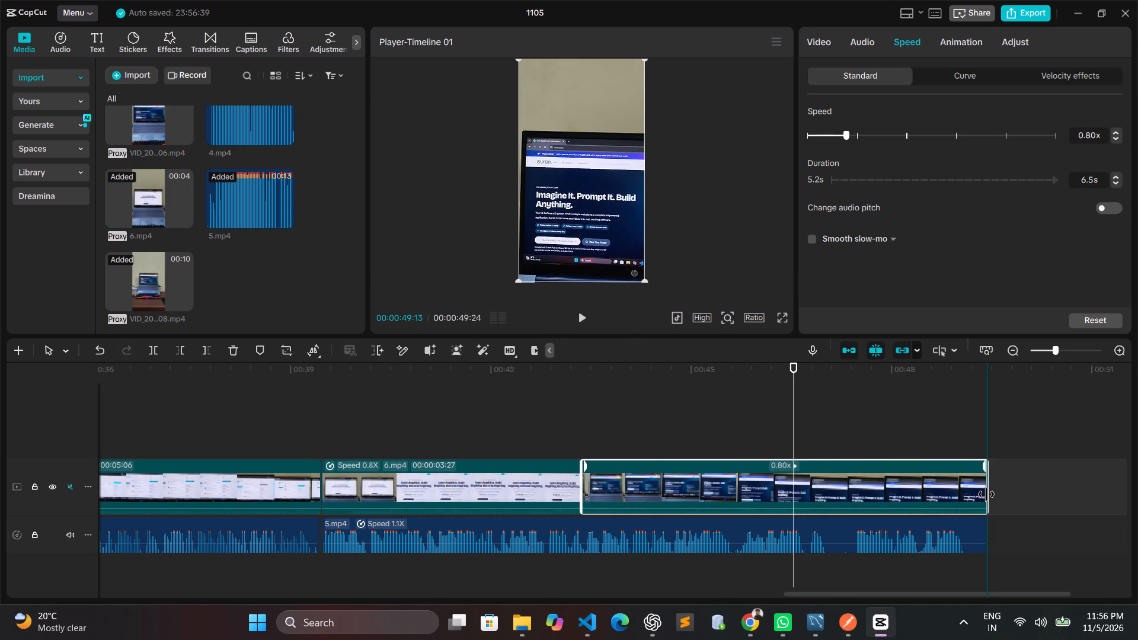
pyautogui.moveTo(986, 494); pyautogui.dragTo(947, 505)
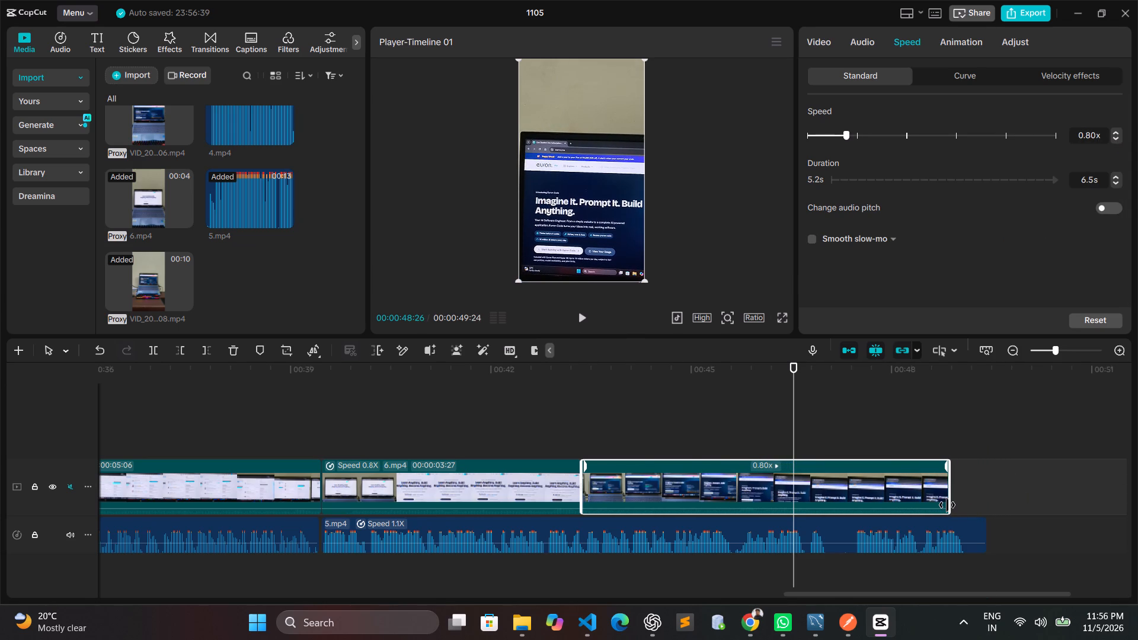
pyautogui.moveTo(947, 505); pyautogui.dragTo(954, 506)
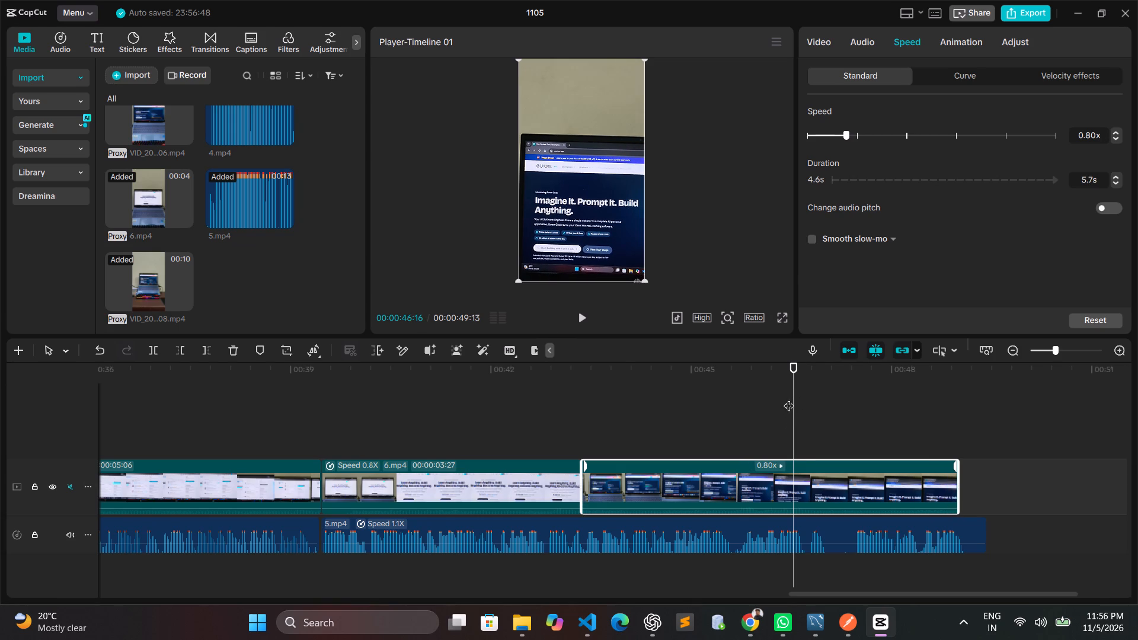
# Split the 5.mp4 audio at 00:00:49:04, where the speech ends, and delete the silent tail.
pyautogui.moveTo(794, 396); pyautogui.dragTo(964, 411)
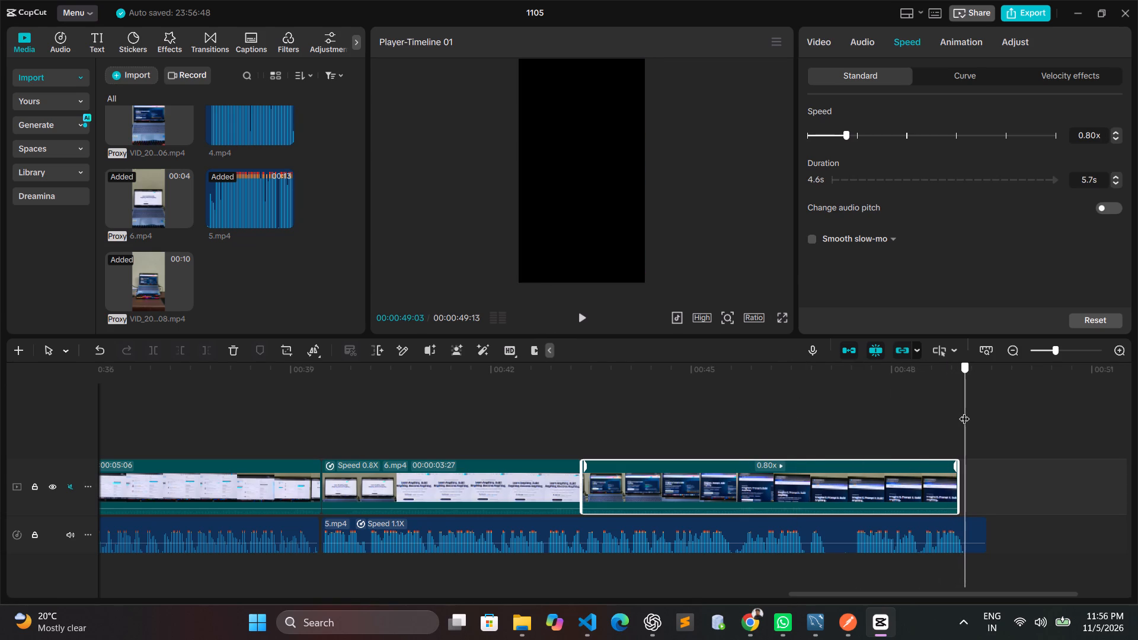
pyautogui.moveTo(964, 411); pyautogui.dragTo(966, 412)
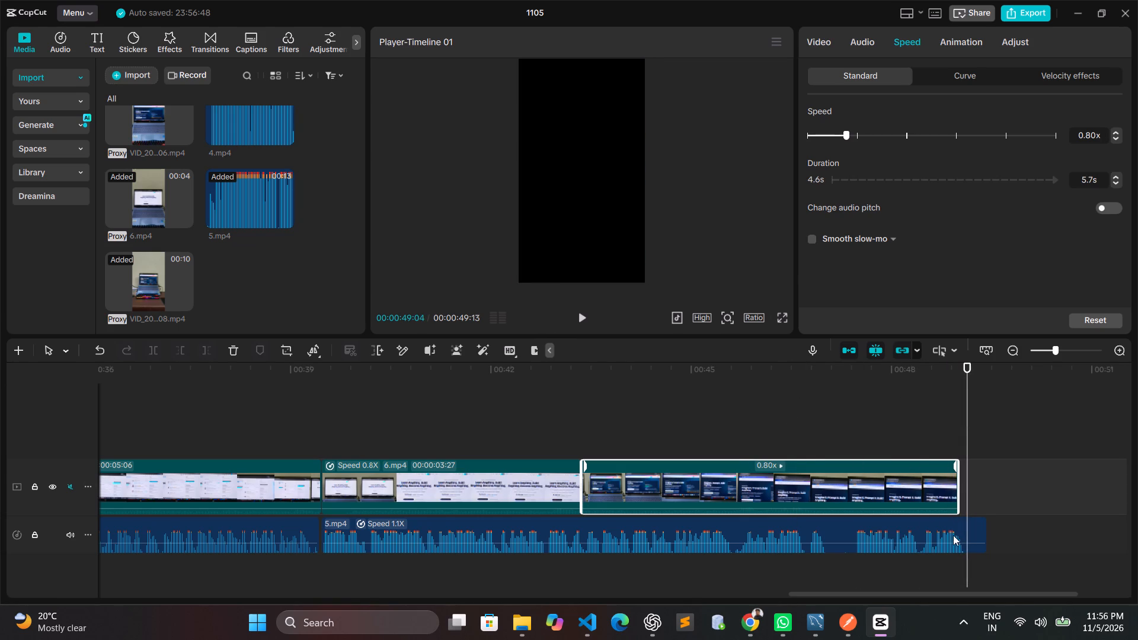
pyautogui.click(984, 537)
pyautogui.click(149, 344)
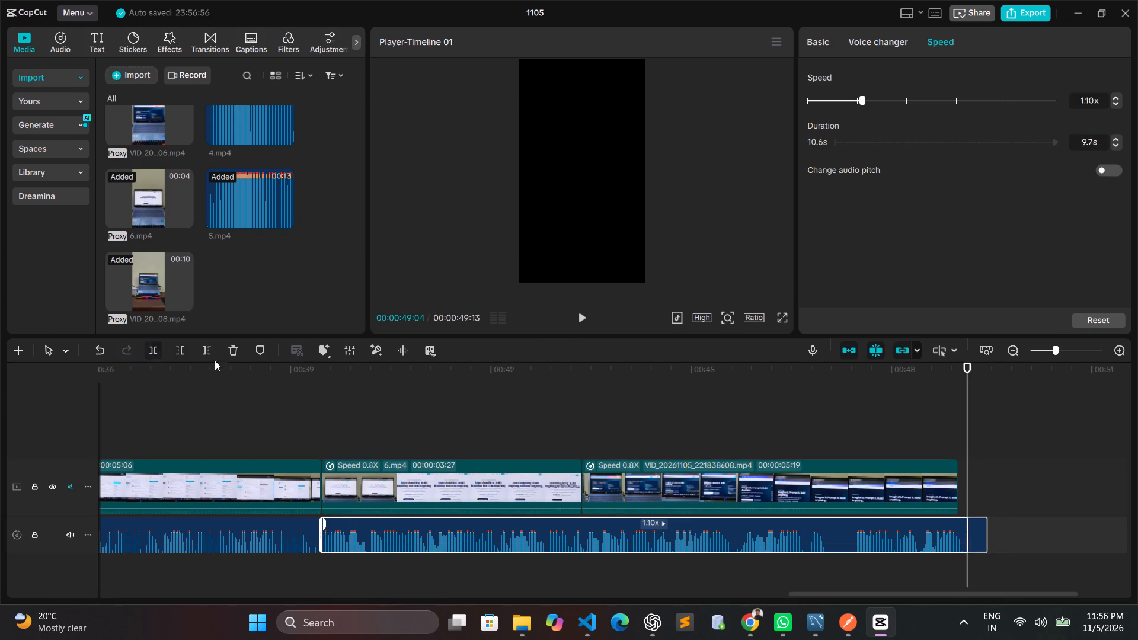
pyautogui.press('BackSpace')
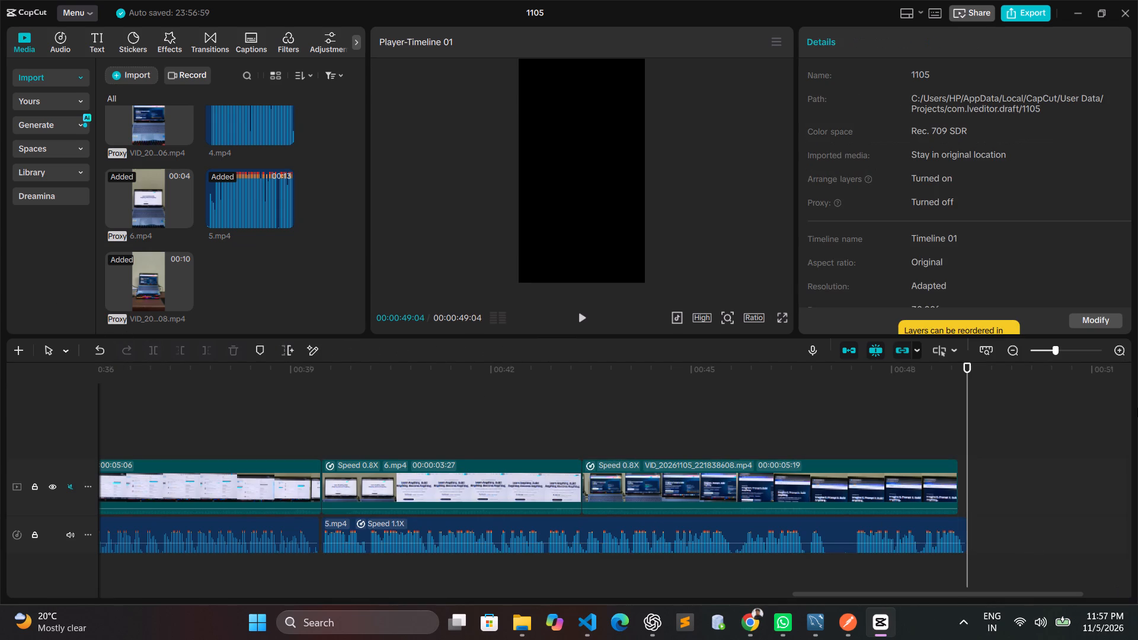
# Split the closing VID_20261105_221838608.mp4 clip at 00:00:47:02, at the start of the pause in the 5.mp4 voice.
pyautogui.moveTo(970, 366); pyautogui.dragTo(832, 375)
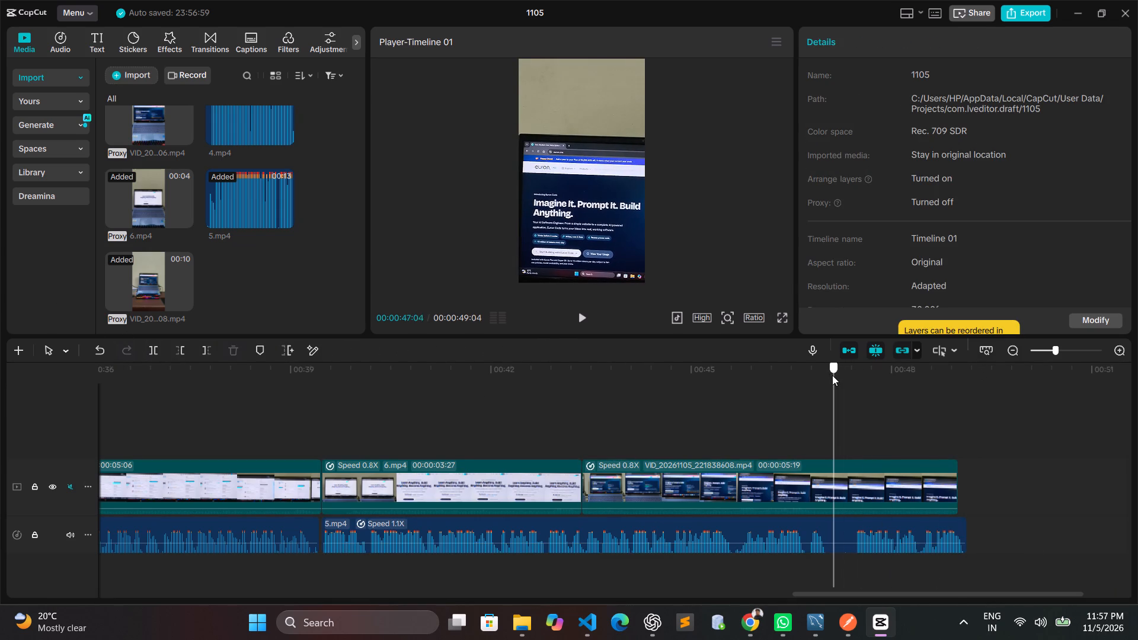
pyautogui.moveTo(832, 375); pyautogui.dragTo(829, 376)
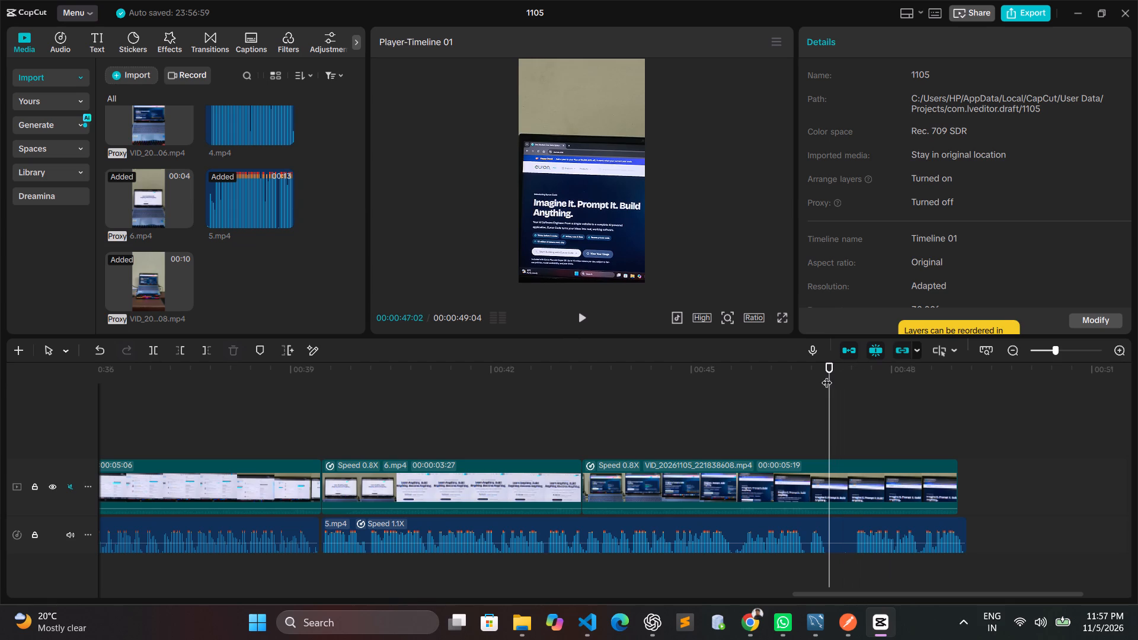
pyautogui.click(151, 350)
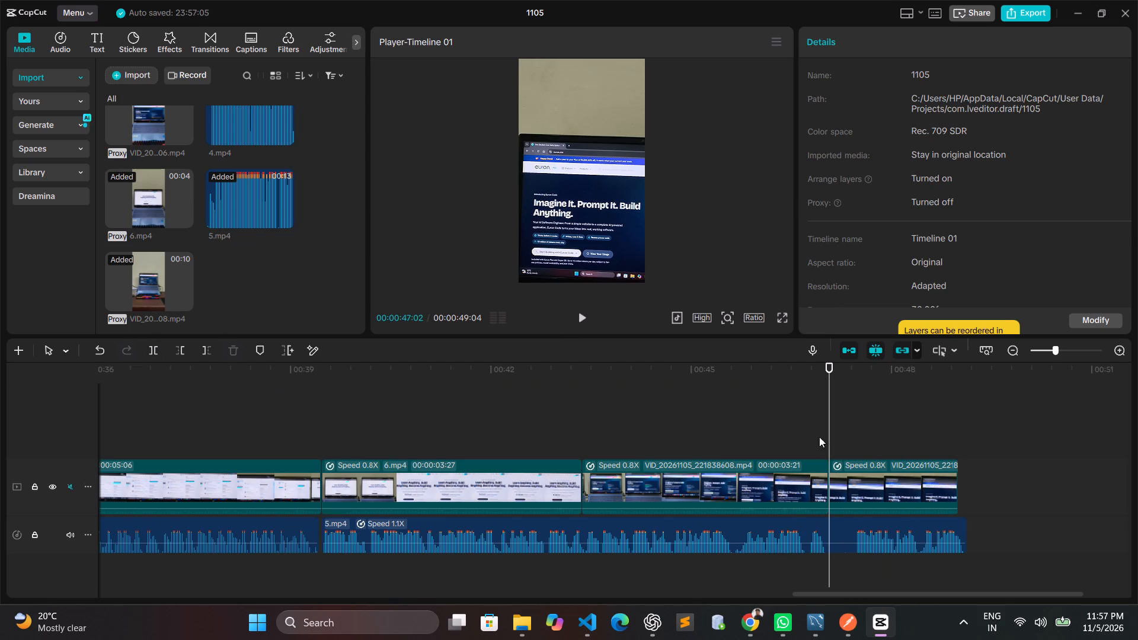
pyautogui.moveTo(830, 362); pyautogui.dragTo(830, 380)
# Undo the last split of the closing VID_20261105_221838608.mp4 clip.
pyautogui.moveTo(830, 380); pyautogui.dragTo(830, 380)
pyautogui.hotkey('ctrl', 'z')
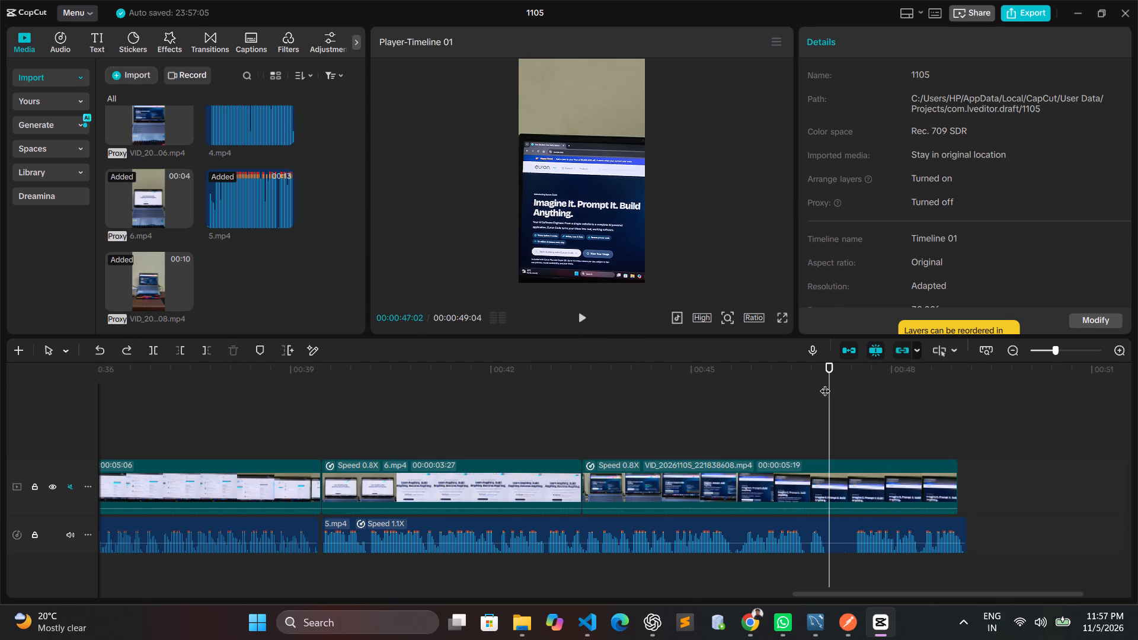
# Cut the silent pause out of the 5.mp4 audio by splitting at 00:00:47:02 and 00:00:47:13 and deleting the piece between.
pyautogui.click(846, 526)
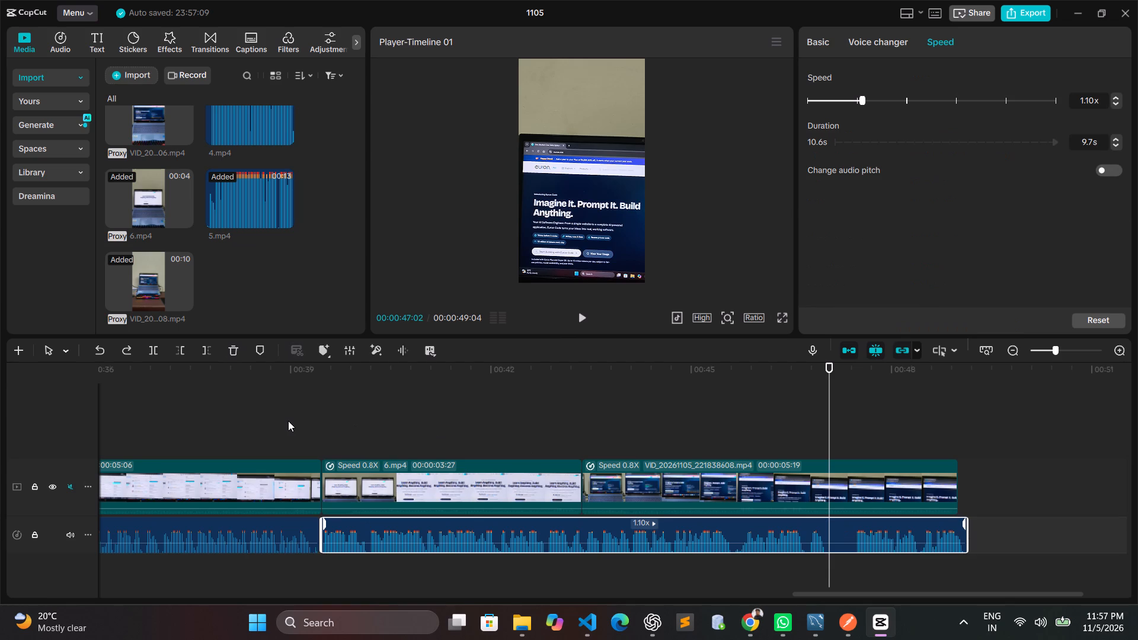
pyautogui.click(153, 353)
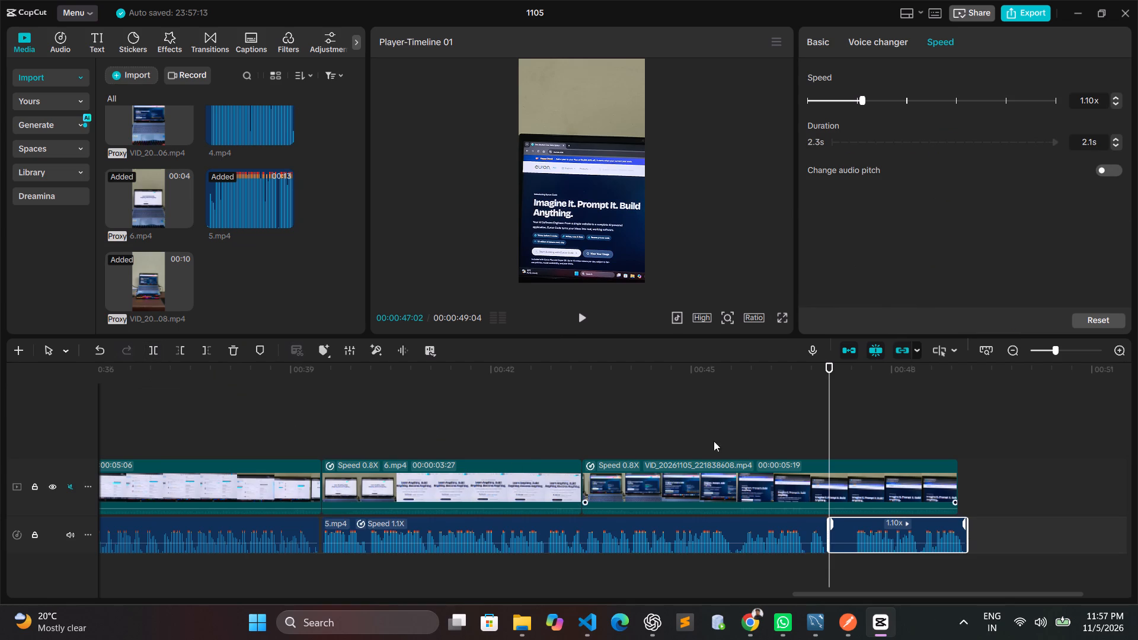
pyautogui.moveTo(829, 364); pyautogui.dragTo(846, 366)
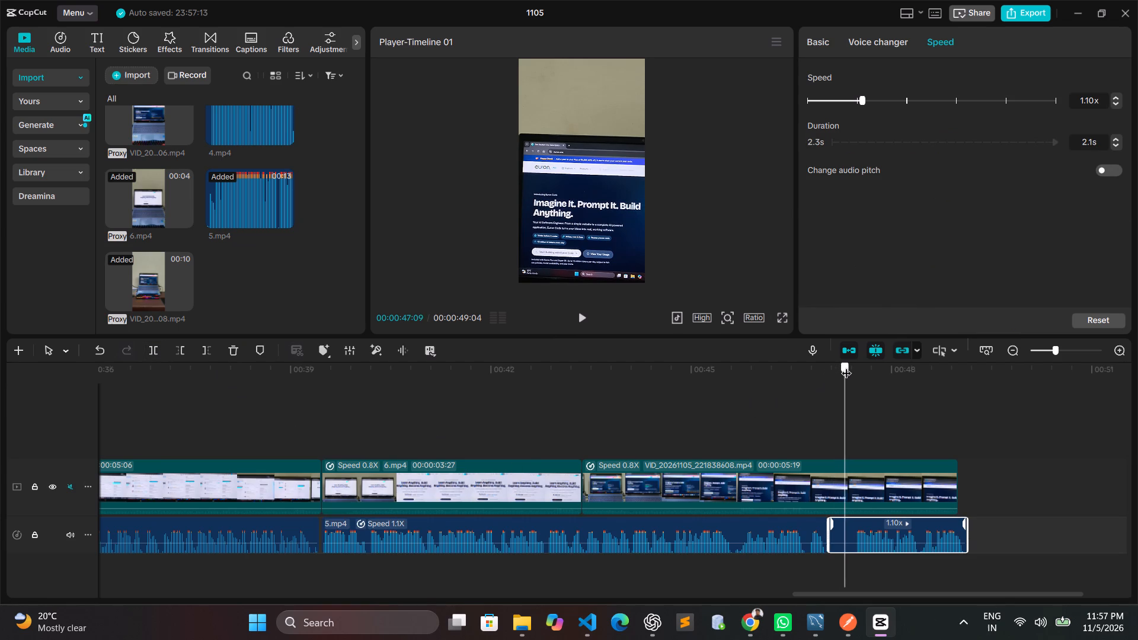
pyautogui.moveTo(846, 366); pyautogui.dragTo(854, 369)
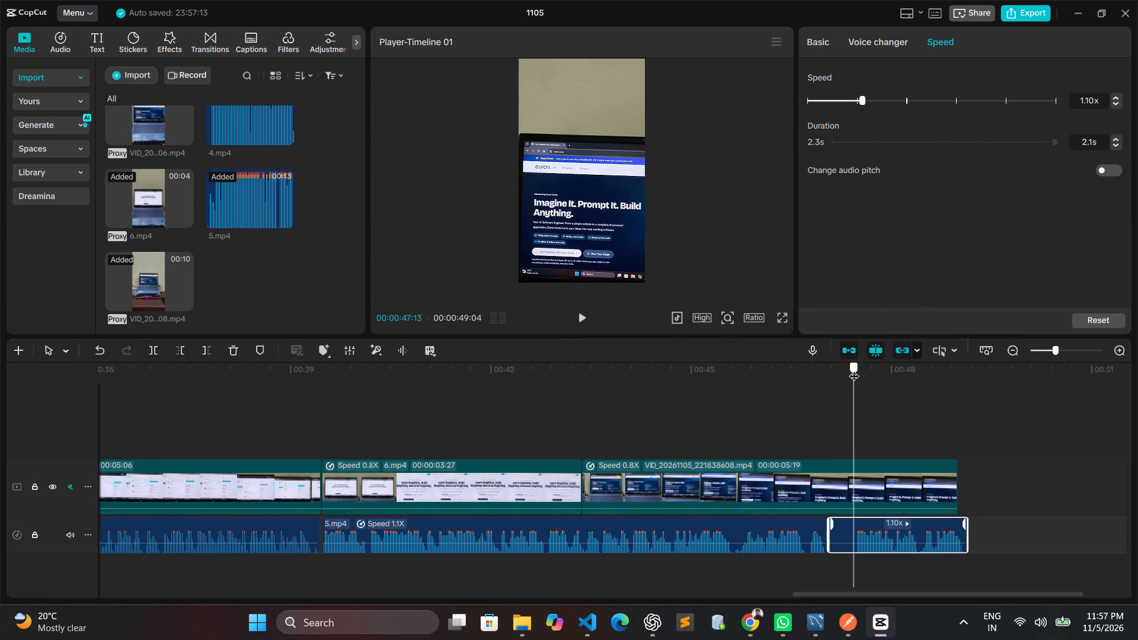
pyautogui.moveTo(854, 369); pyautogui.dragTo(853, 369)
pyautogui.click(154, 347)
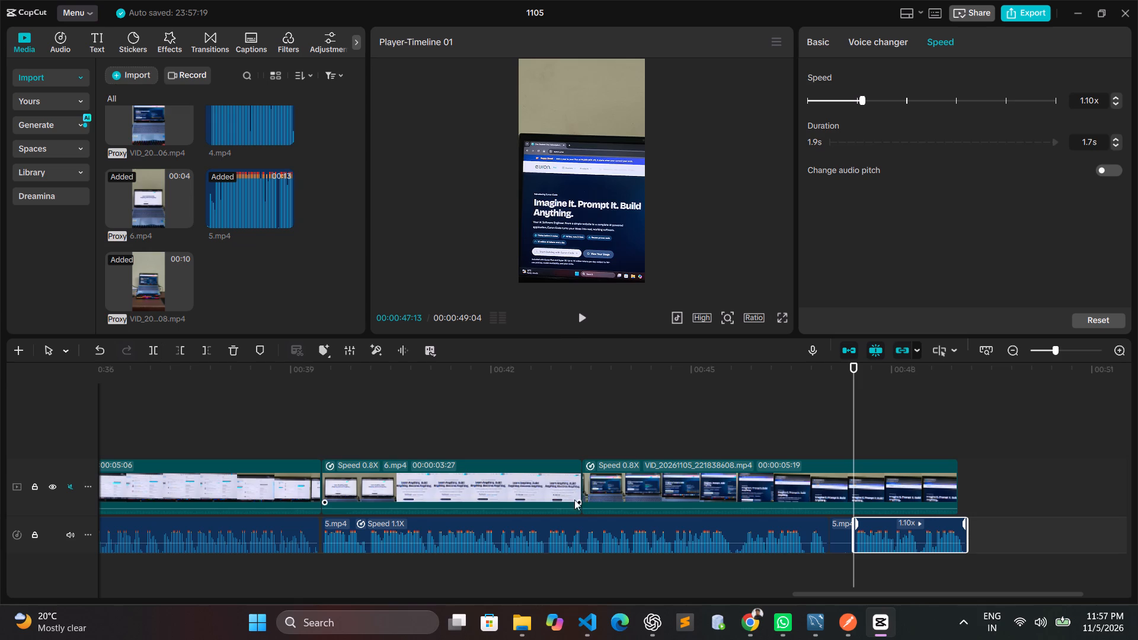
pyautogui.click(840, 540)
pyautogui.press('BackSpace')
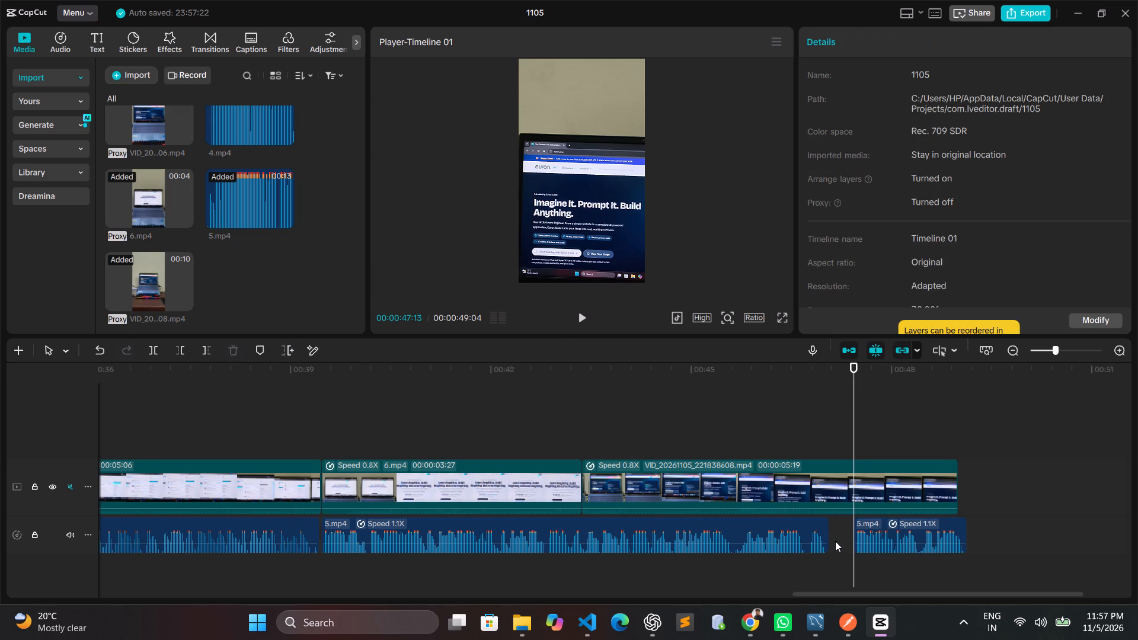
# Move the final 5.mp4 audio piece earlier to close the gap, so it starts at about 00:00:47:02.
pyautogui.moveTo(949, 521); pyautogui.dragTo(933, 522)
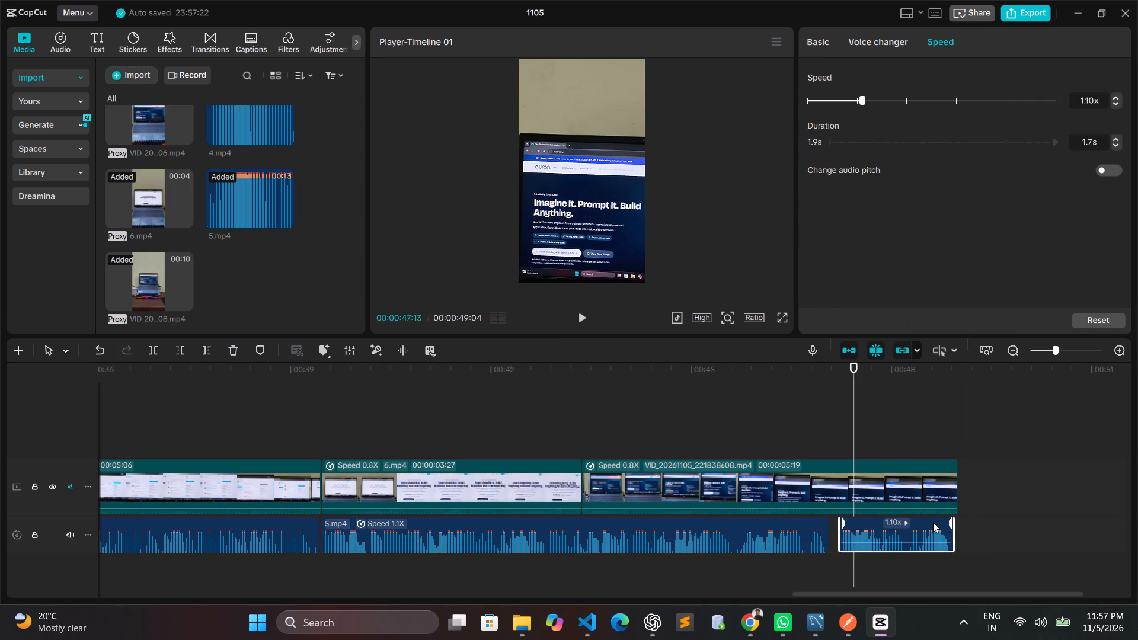
pyautogui.moveTo(933, 522); pyautogui.dragTo(928, 523)
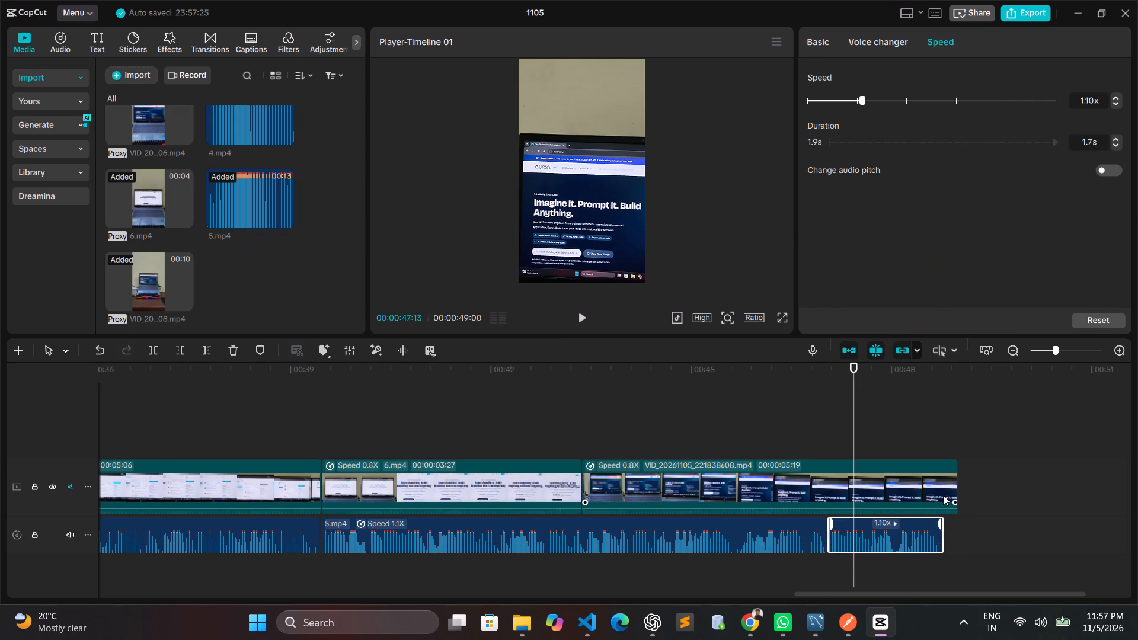
# Trim the end of the closing VID_20261105_221838608.mp4 clip to 00:00:05:12, aligned with the end of the 5.mp4 audio.
pyautogui.click(942, 491)
pyautogui.moveTo(958, 483); pyautogui.dragTo(941, 489)
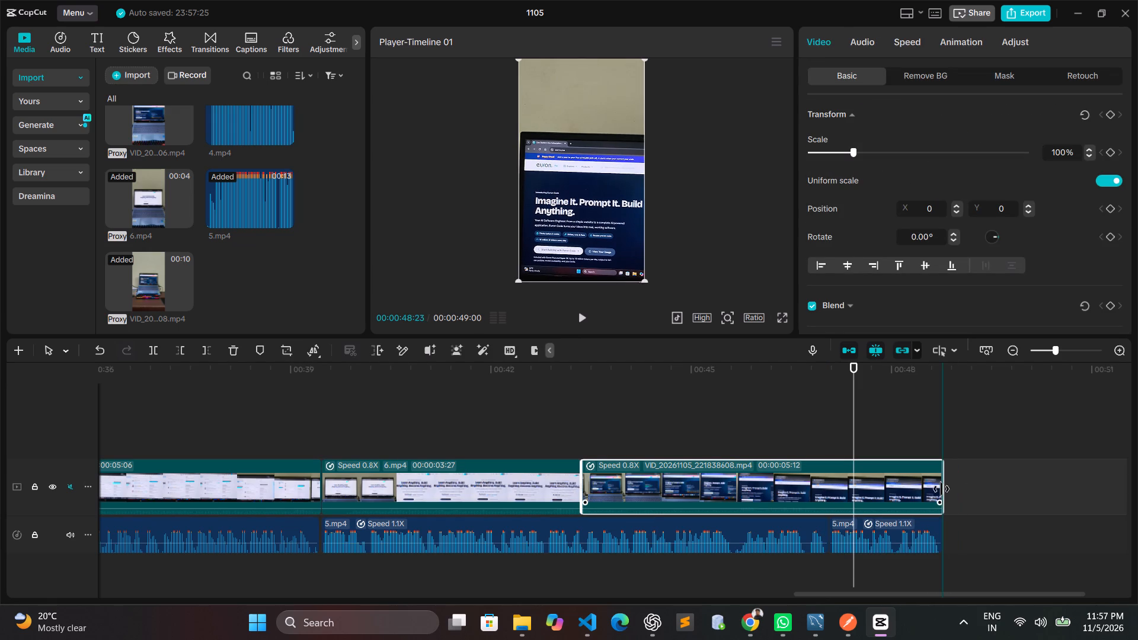
pyautogui.moveTo(941, 489); pyautogui.dragTo(940, 490)
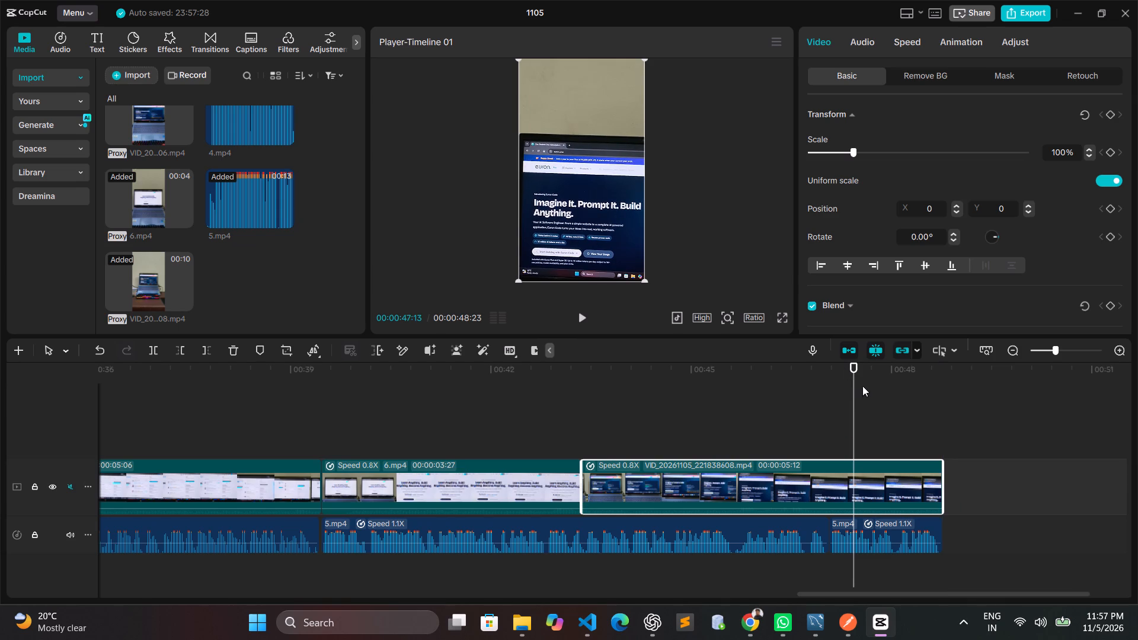
# Play the edited reel in full screen from 00:00:00:00 to review it.
pyautogui.moveTo(856, 364); pyautogui.dragTo(0, 378)
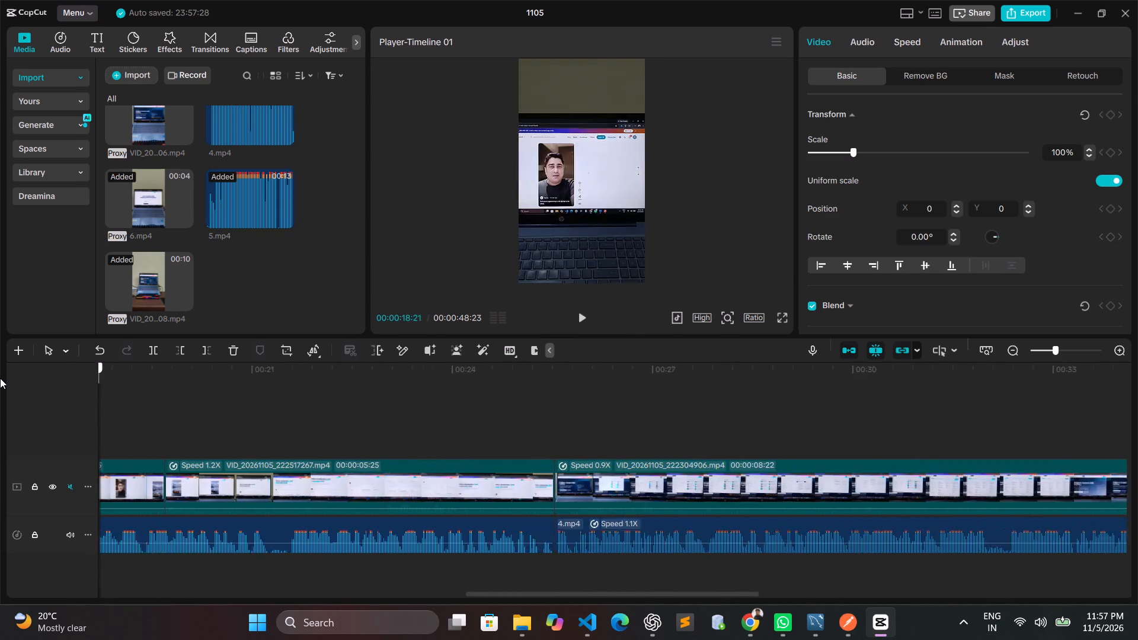
pyautogui.moveTo(0, 378); pyautogui.dragTo(0, 377)
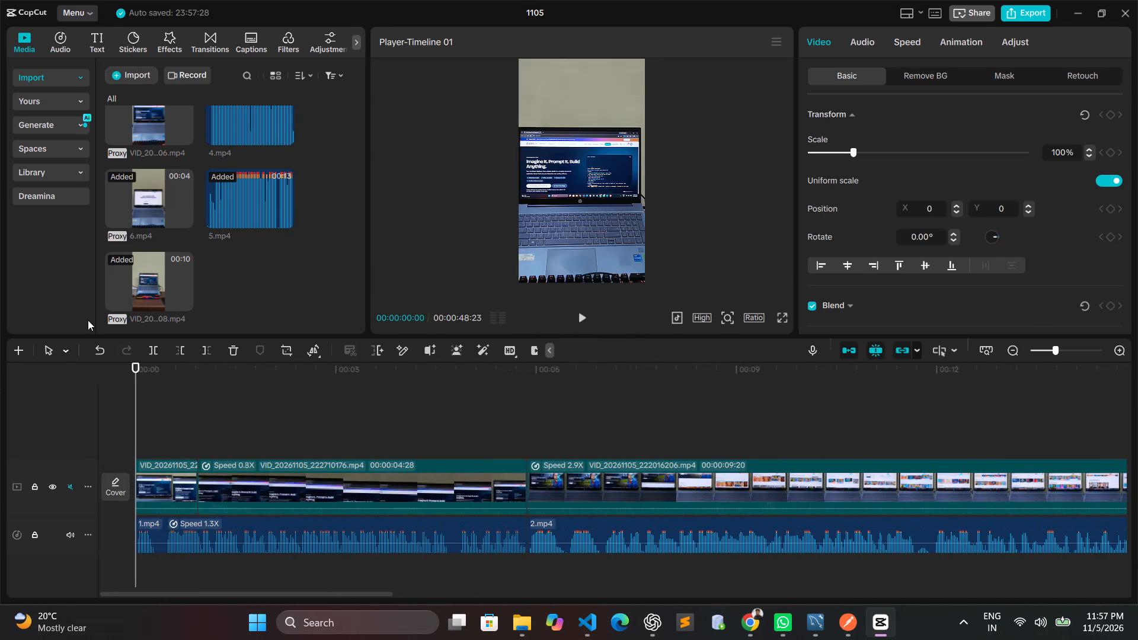
pyautogui.click(786, 316)
pyautogui.click(365, 572)
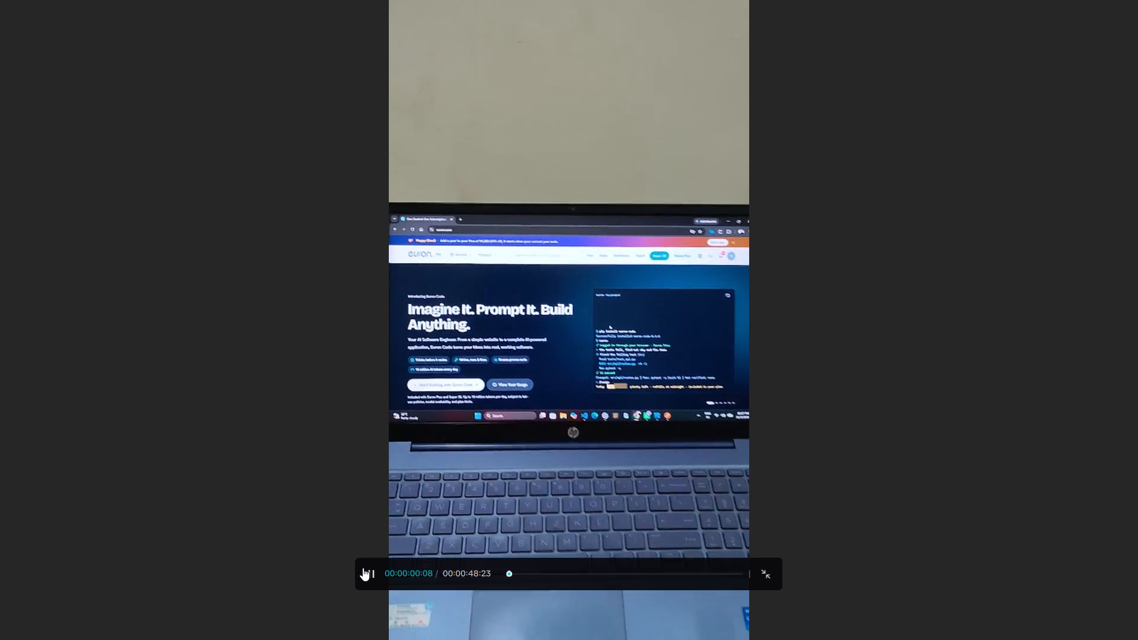
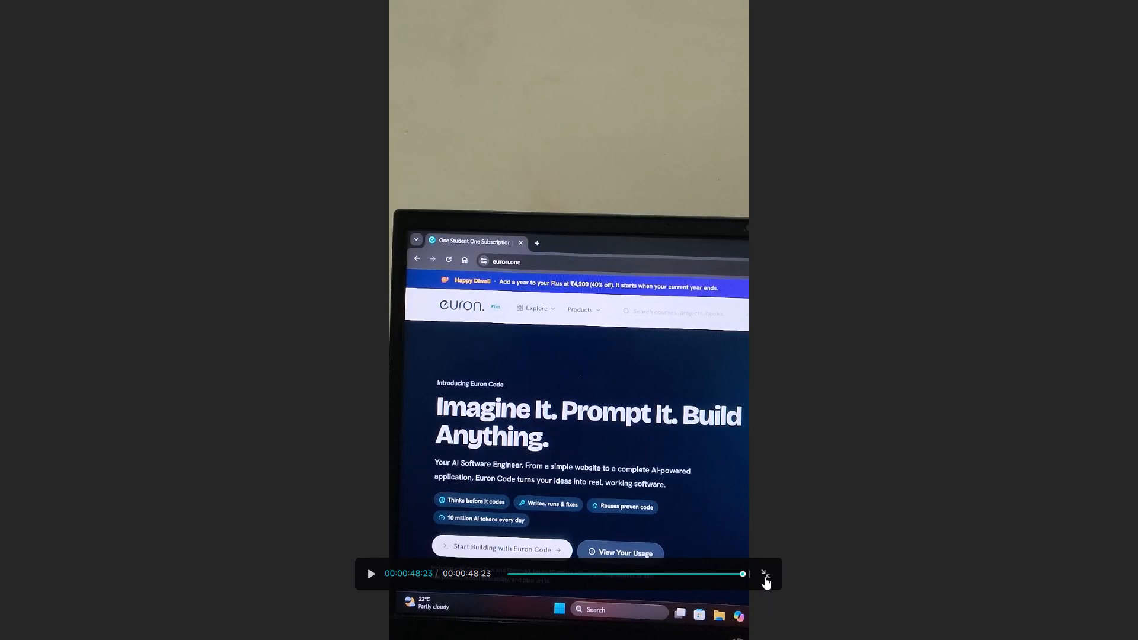
# Leave the full-screen preview and export the reel as 1105.mp4 to the Downloads folder, keeping the existing video export settings.
pyautogui.click(765, 577)
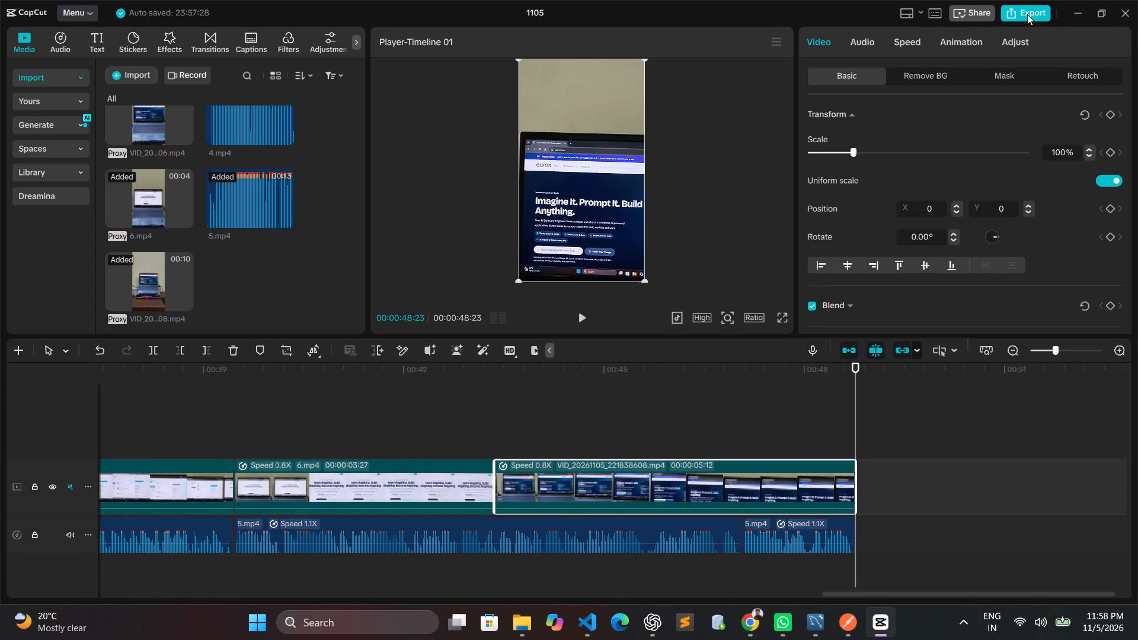
pyautogui.click(1027, 14)
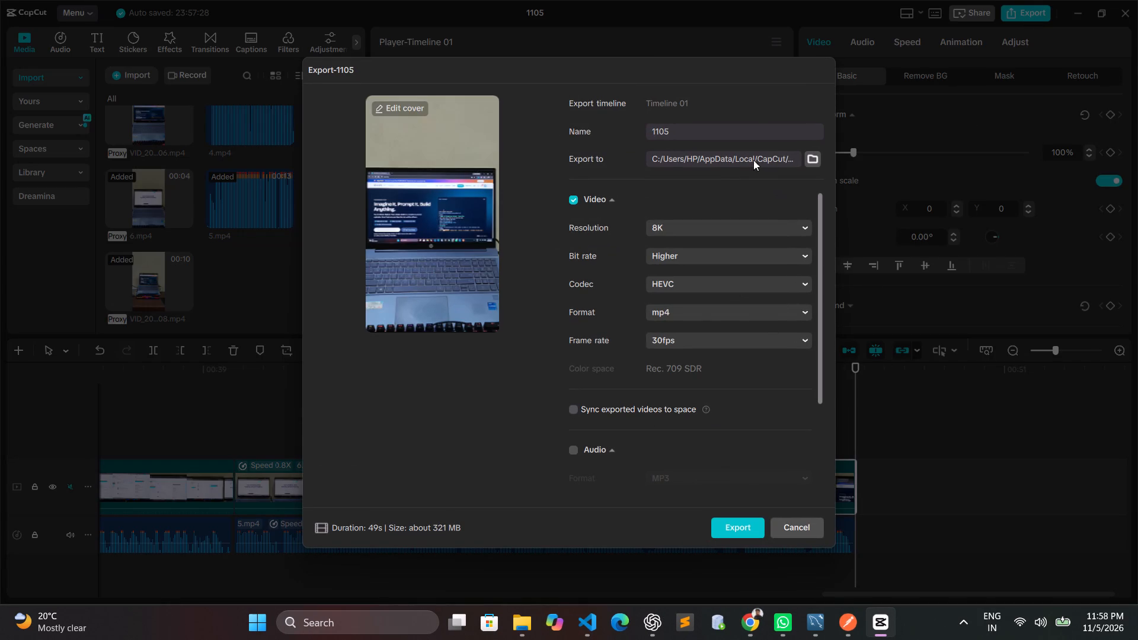
pyautogui.doubleClick(697, 159)
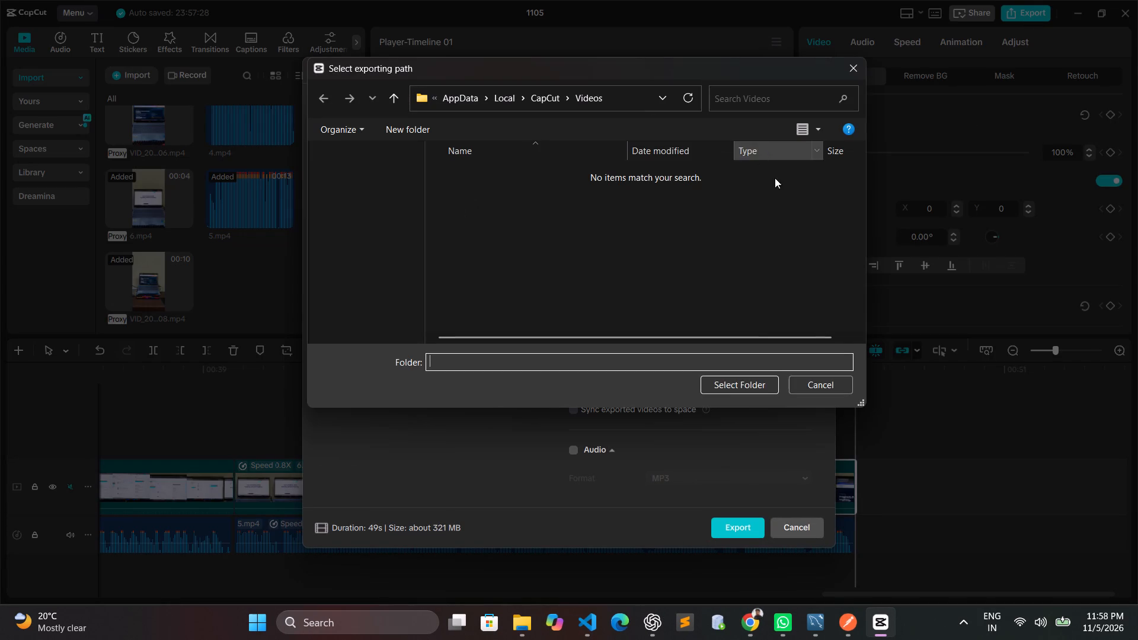
pyautogui.click(366, 202)
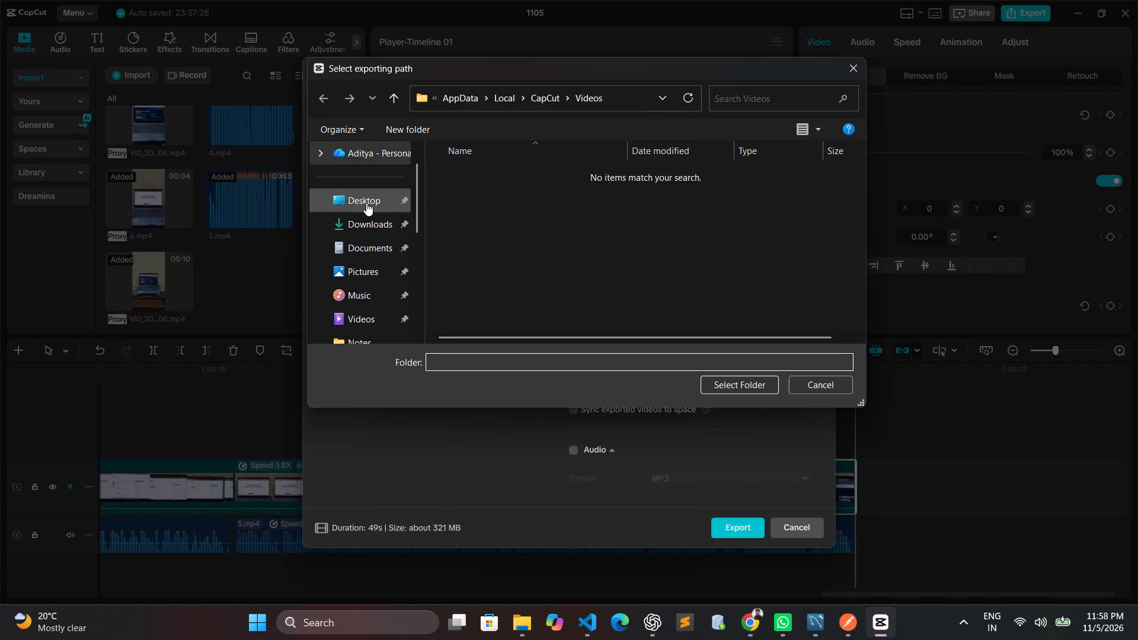
pyautogui.click(373, 222)
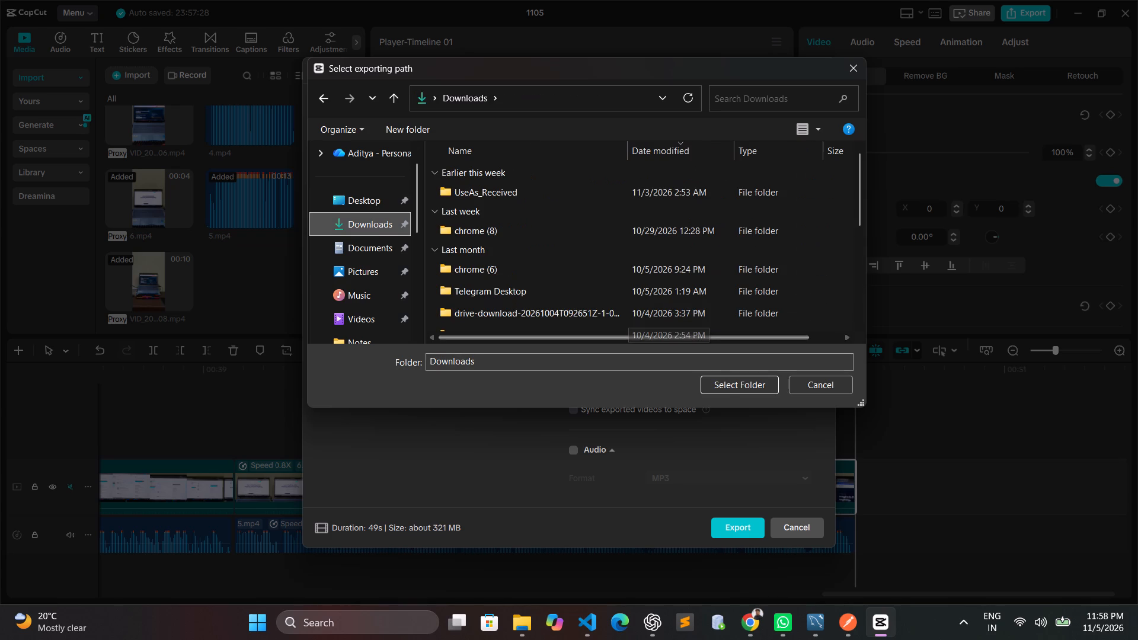
pyautogui.click(708, 385)
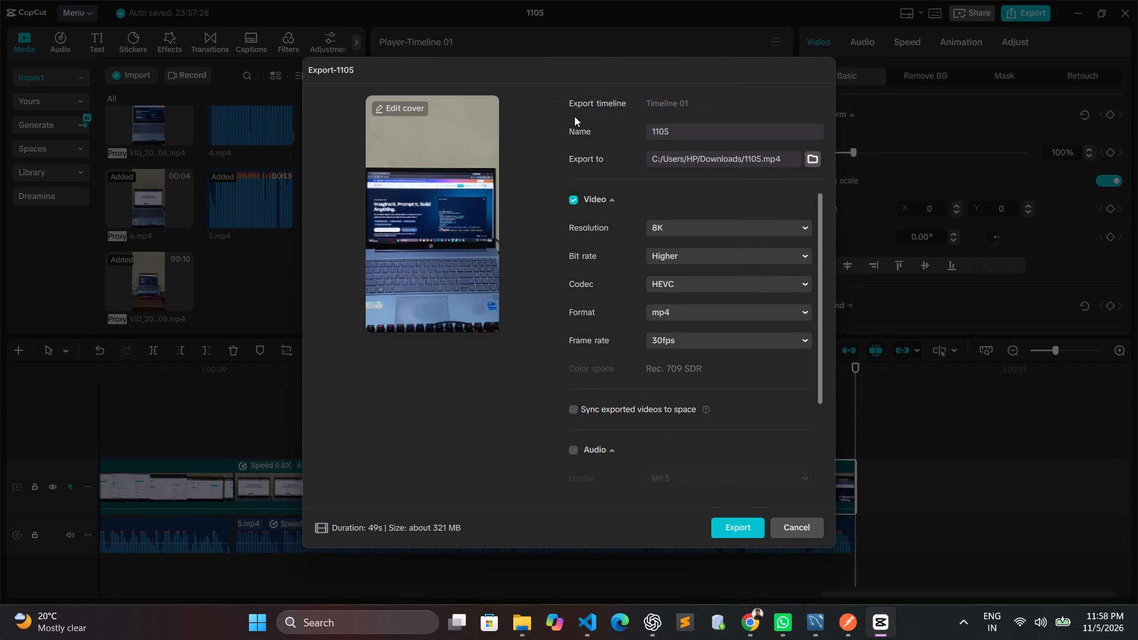
pyautogui.click(720, 521)
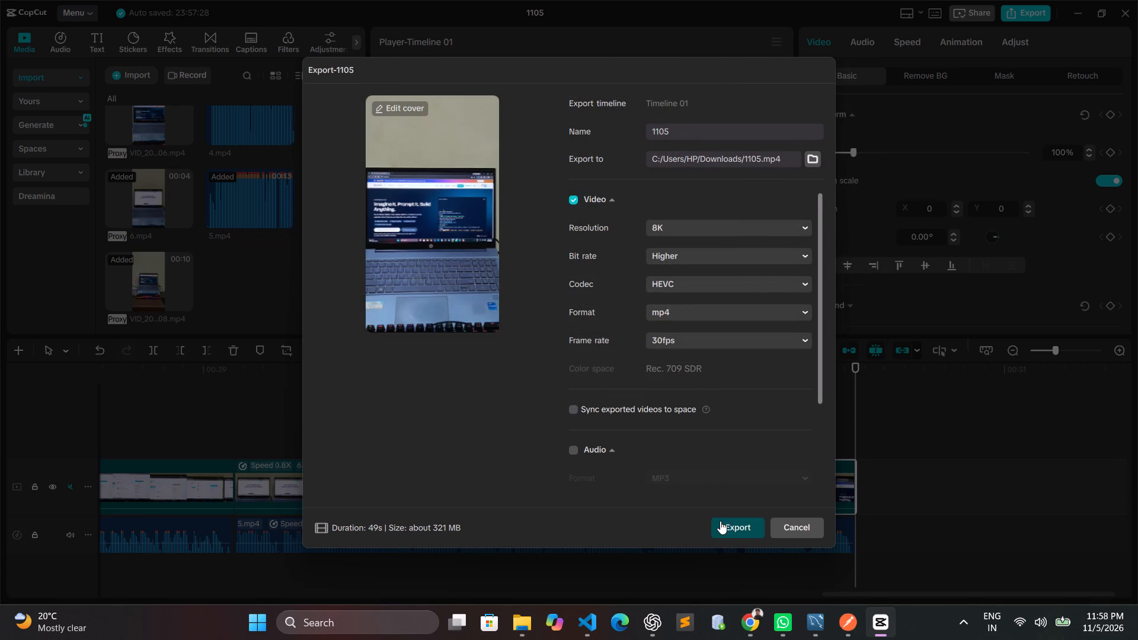
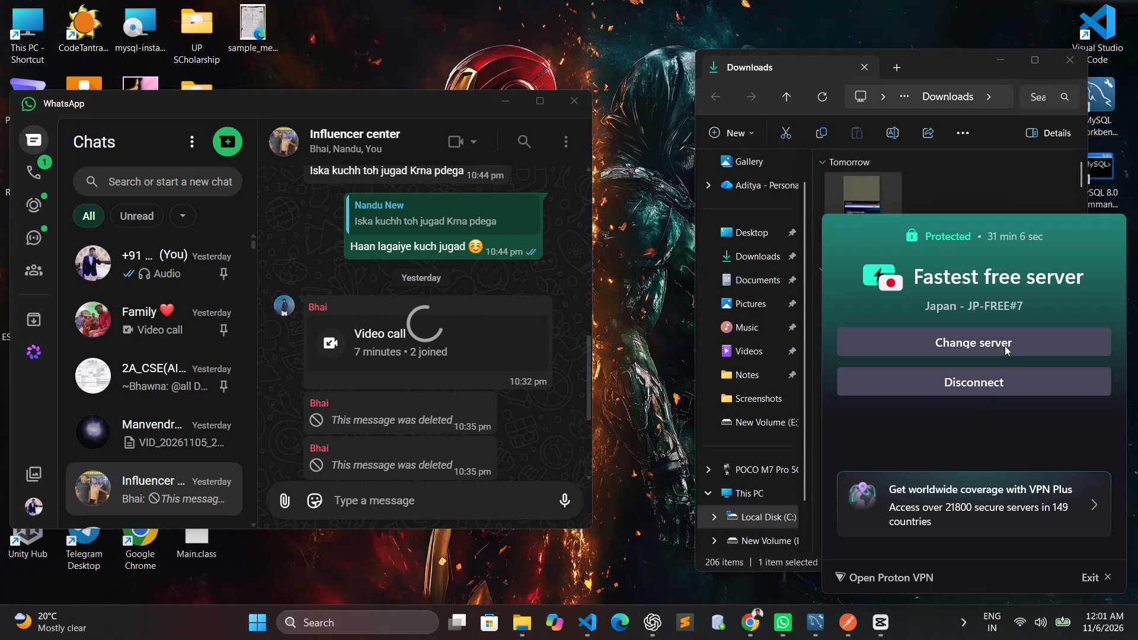
# Disconnect Proton VPN from the Japan free server and return to the Downloads folder window.
pyautogui.click(968, 388)
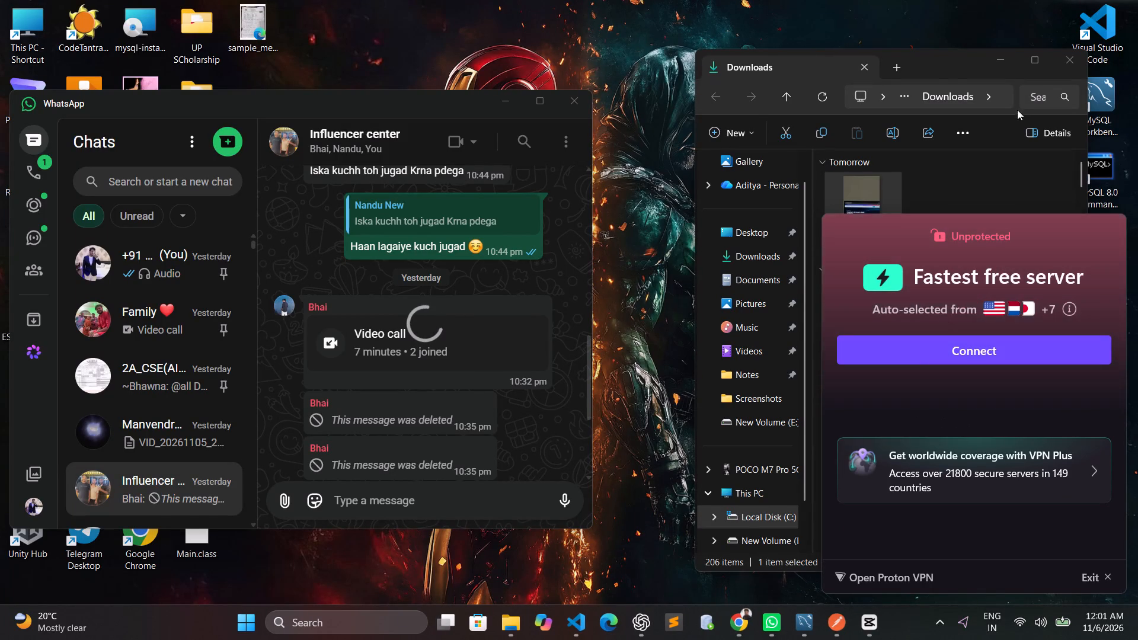
pyautogui.click(939, 63)
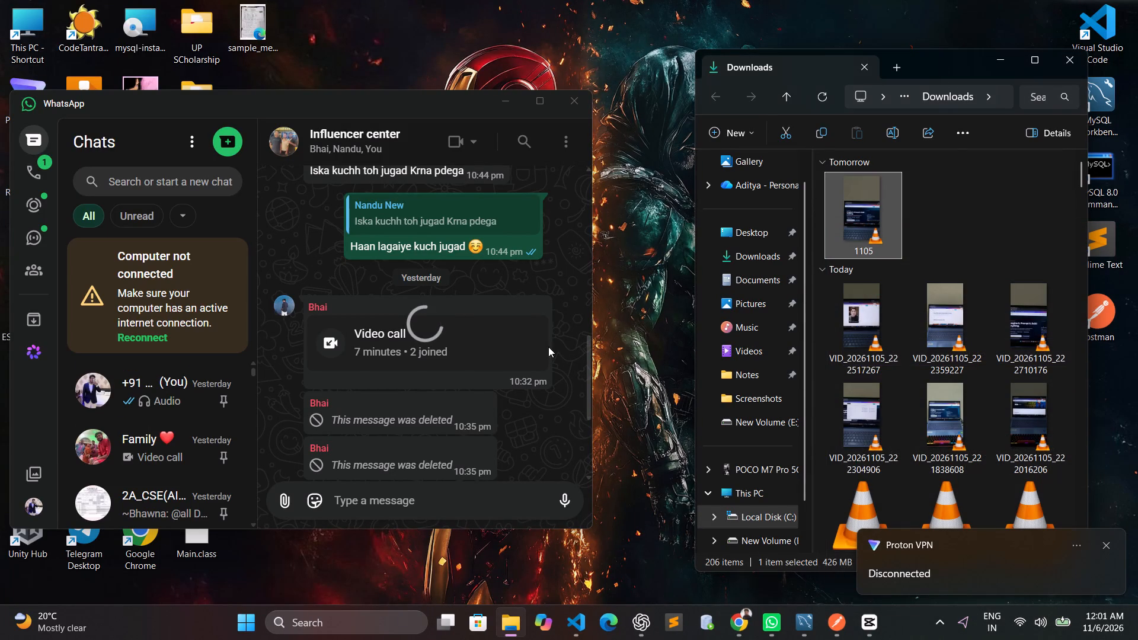
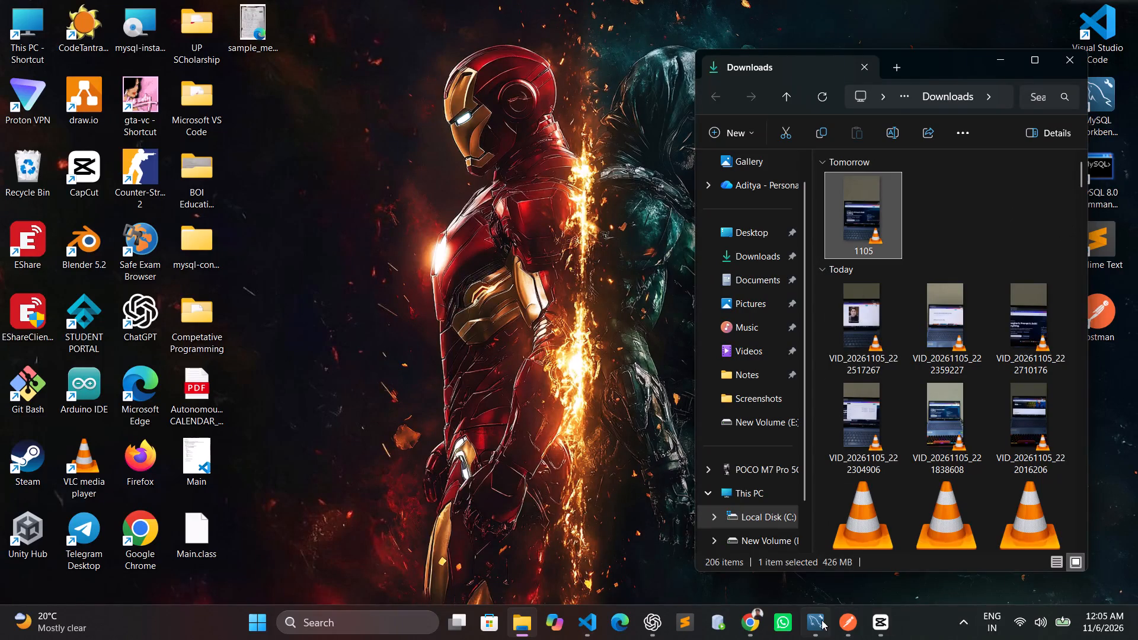
# Switch to Chrome and close the cohorts pronunciation search tab.
pyautogui.click(756, 625)
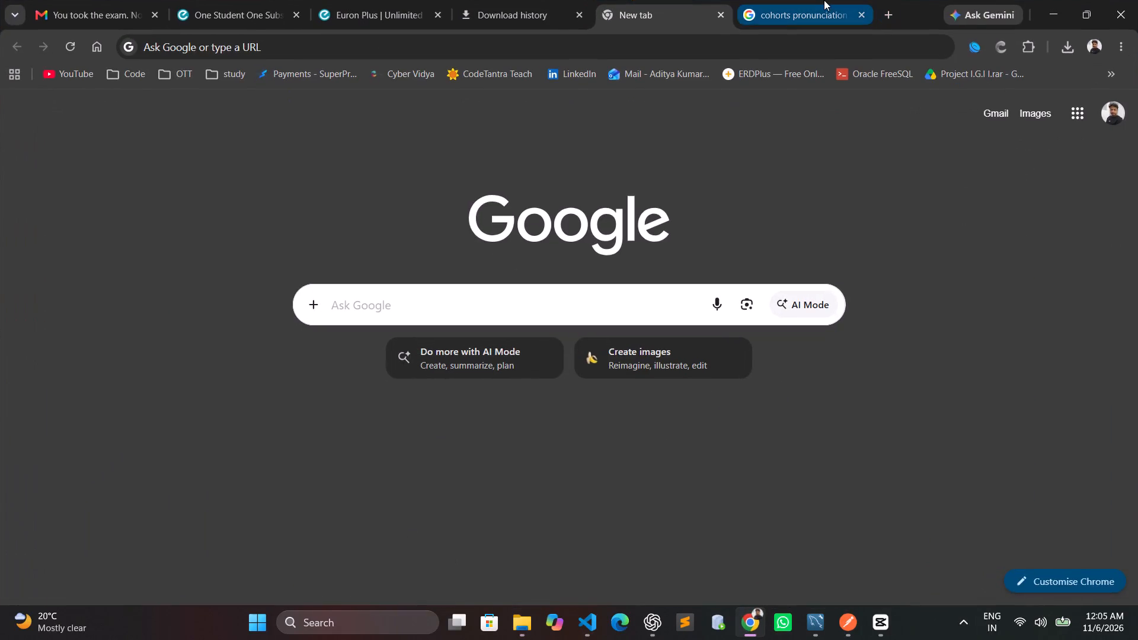
pyautogui.click(824, 0)
pyautogui.click(868, 19)
pyautogui.click(859, 10)
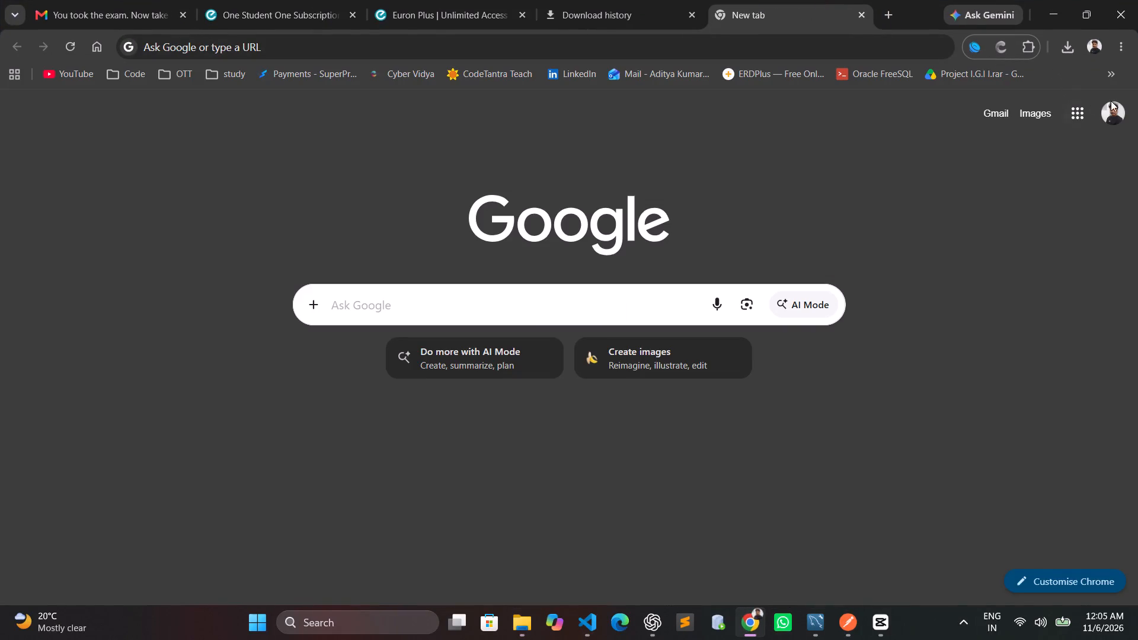
# Open Google Drive from the Google apps on the new tab page.
pyautogui.click(1111, 101)
pyautogui.click(1111, 108)
pyautogui.click(1069, 107)
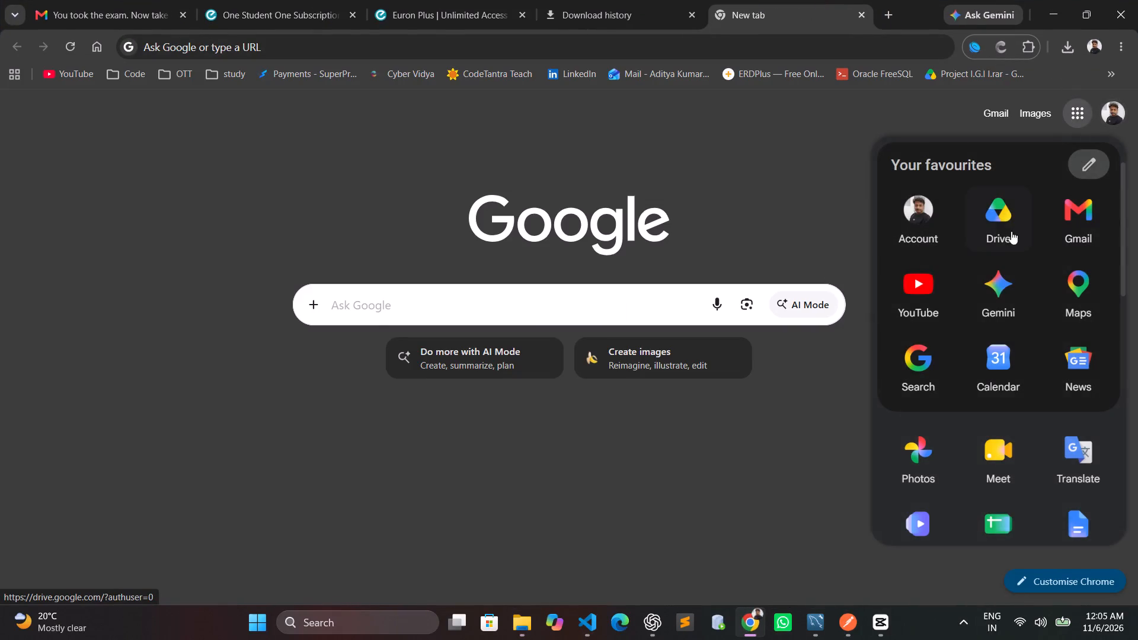
pyautogui.click(999, 219)
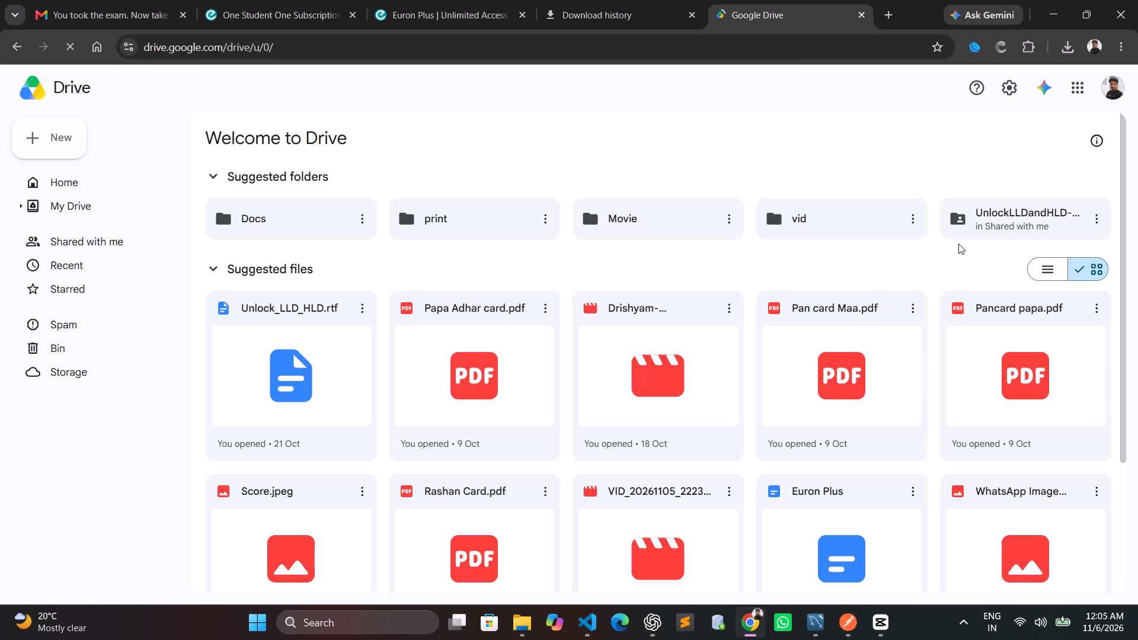
# Open the vid folder in Google Drive.
pyautogui.click(864, 225)
pyautogui.click(862, 226)
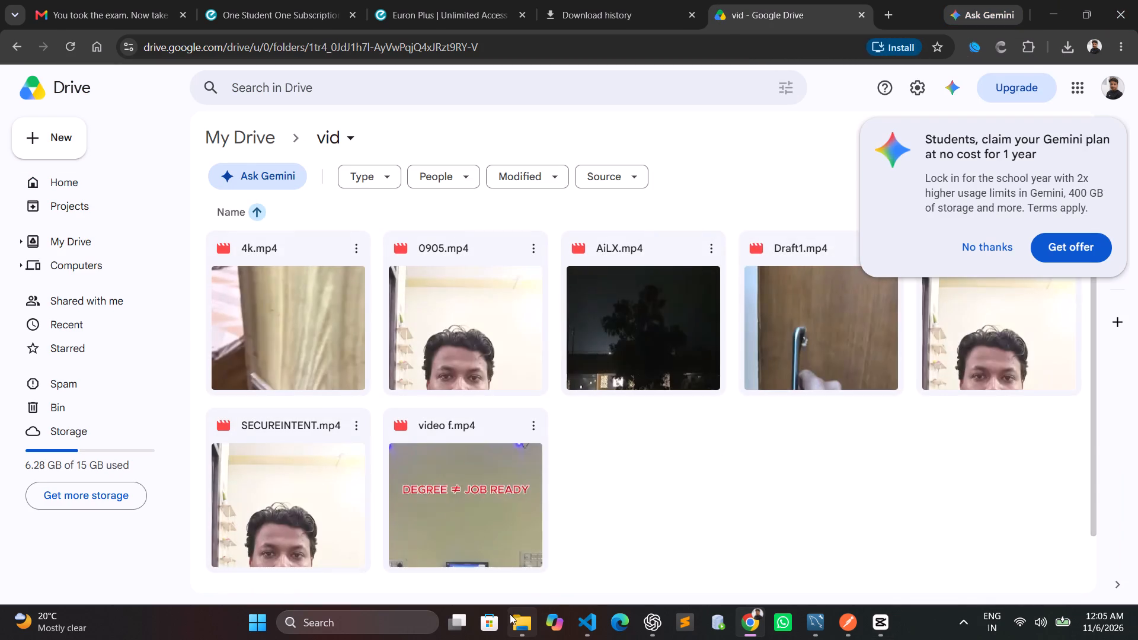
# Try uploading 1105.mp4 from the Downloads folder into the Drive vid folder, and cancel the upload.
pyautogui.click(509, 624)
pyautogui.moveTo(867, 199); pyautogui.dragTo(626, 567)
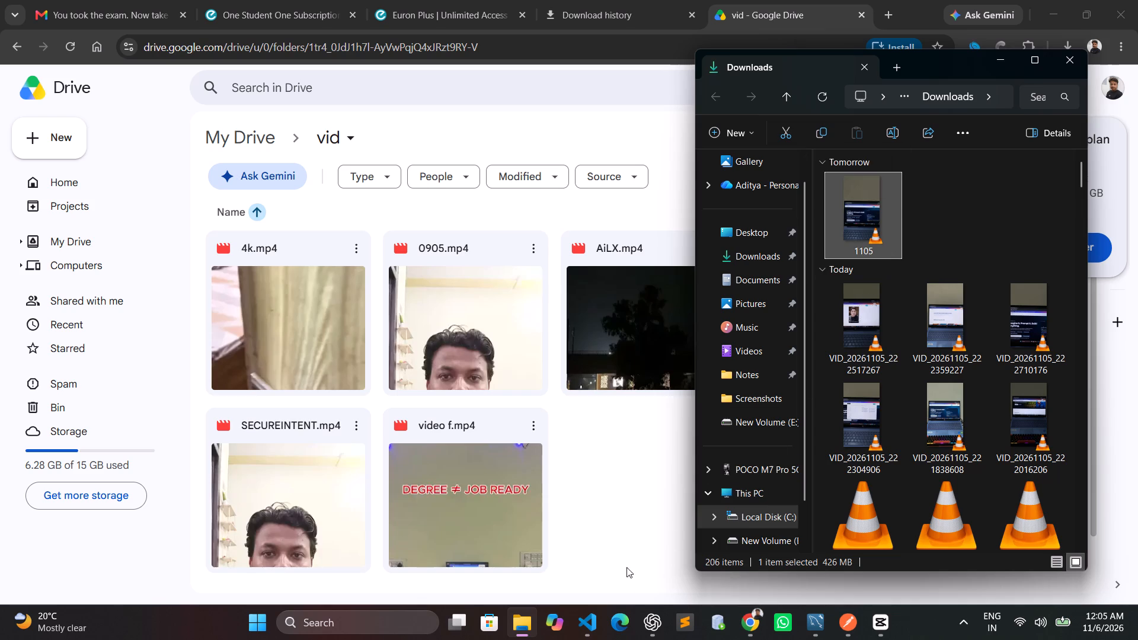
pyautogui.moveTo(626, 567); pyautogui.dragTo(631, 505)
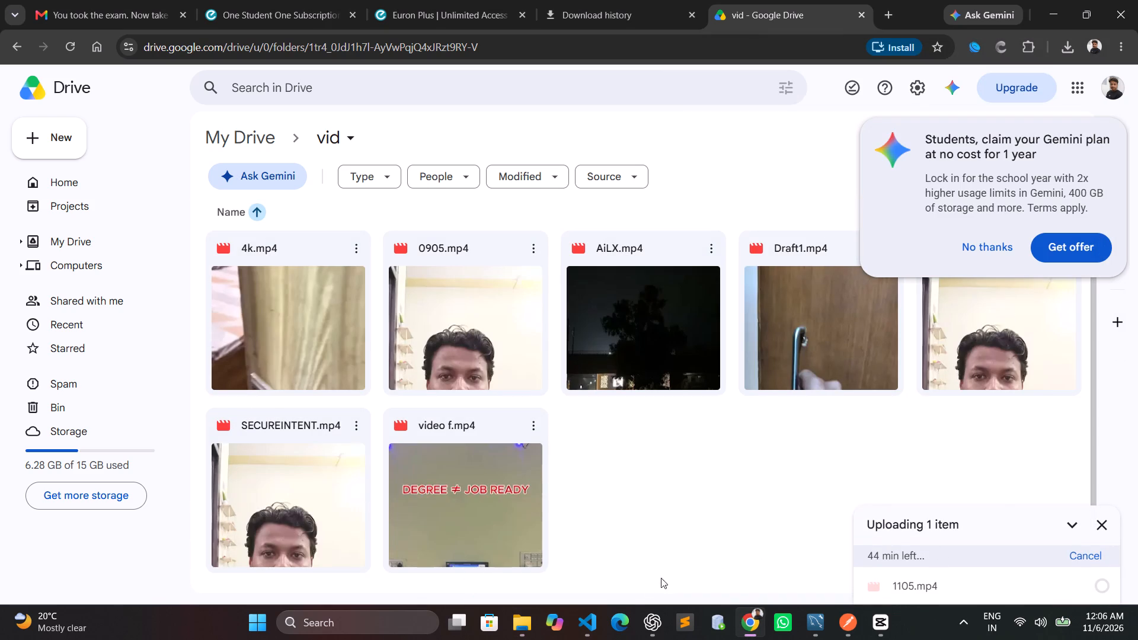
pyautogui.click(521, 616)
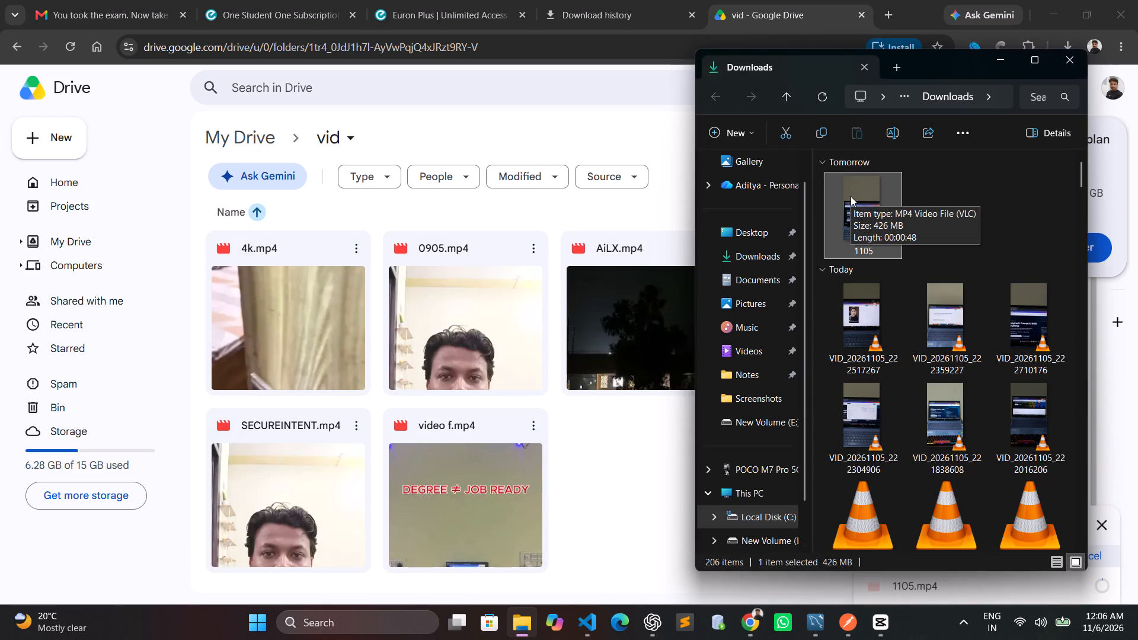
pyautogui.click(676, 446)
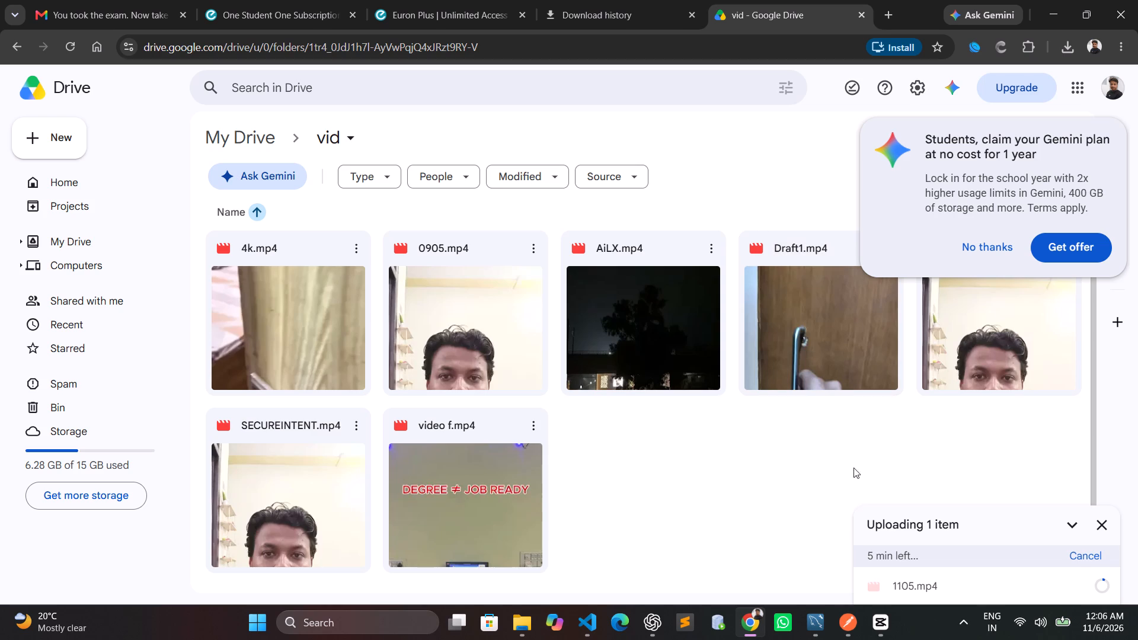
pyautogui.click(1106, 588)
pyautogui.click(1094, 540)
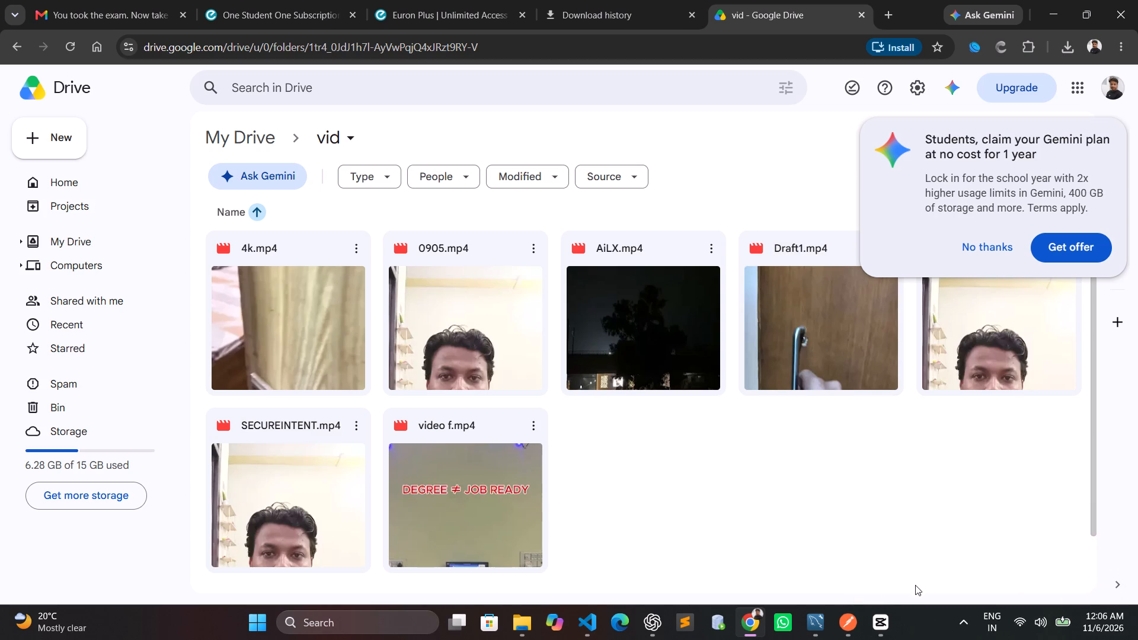
# Switch to CapCut and export the reel again to Downloads at 2K resolution, keeping the other export settings.
pyautogui.click(872, 625)
pyautogui.click(1012, 12)
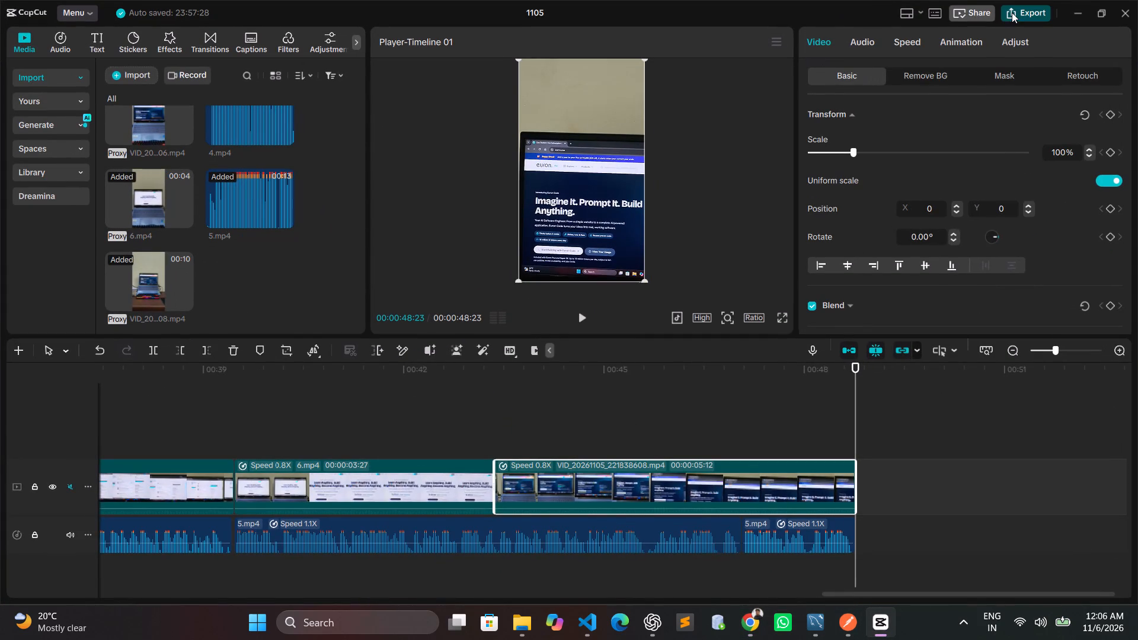
pyautogui.click(773, 226)
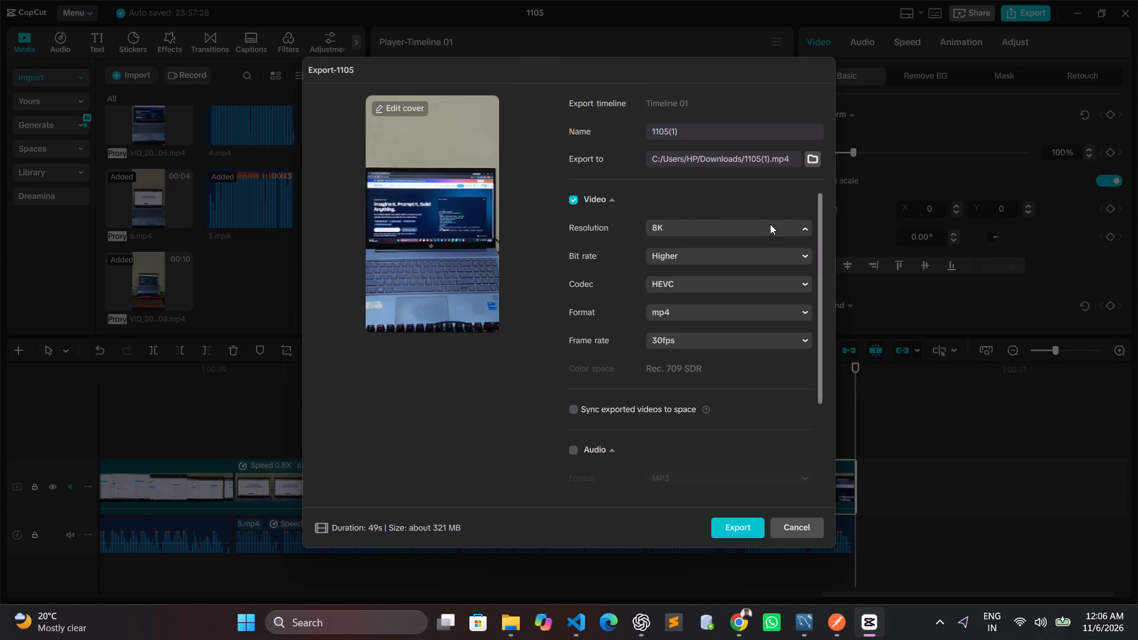
pyautogui.click(721, 329)
pyautogui.click(739, 523)
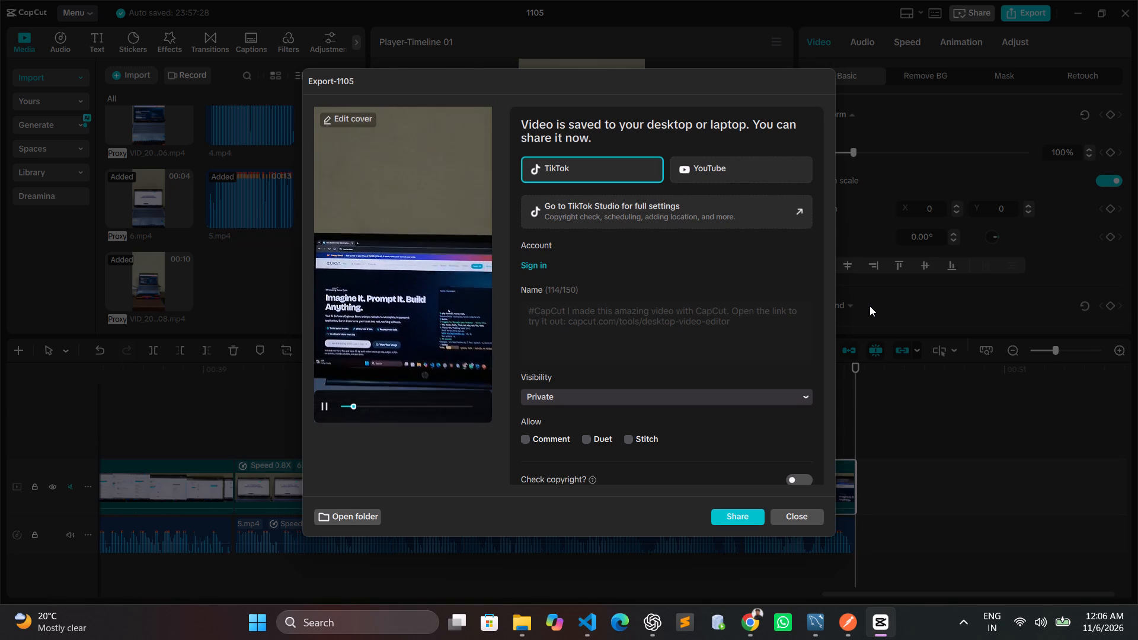
pyautogui.click(789, 513)
# Upload 1105(1).mp4 from the Downloads folder into the vid folder in Google Drive.
pyautogui.click(520, 622)
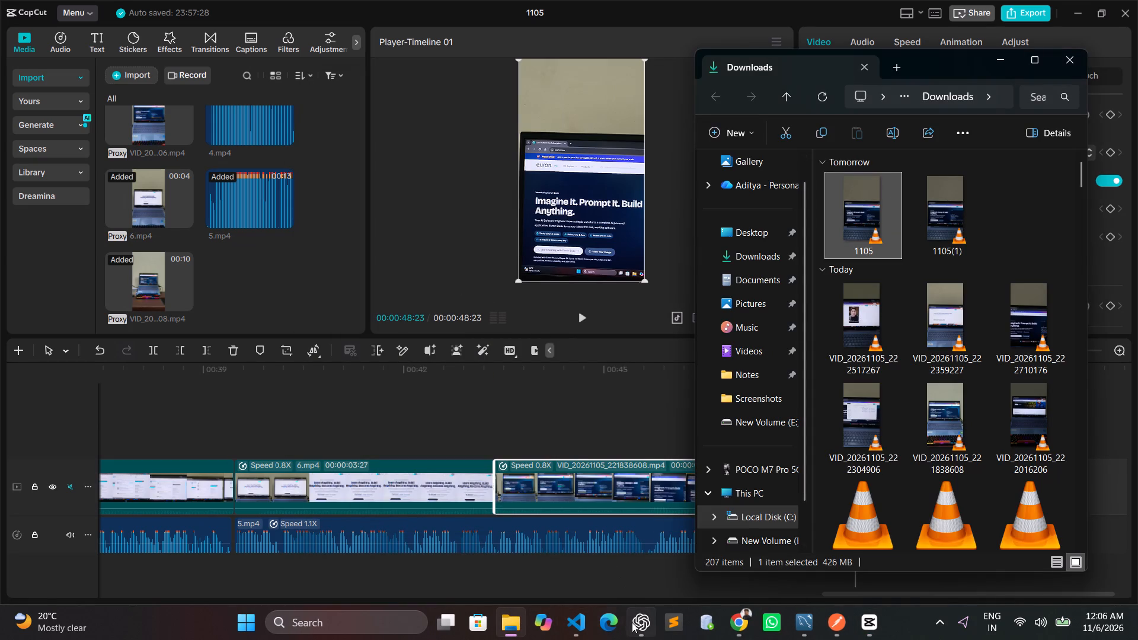
pyautogui.click(736, 627)
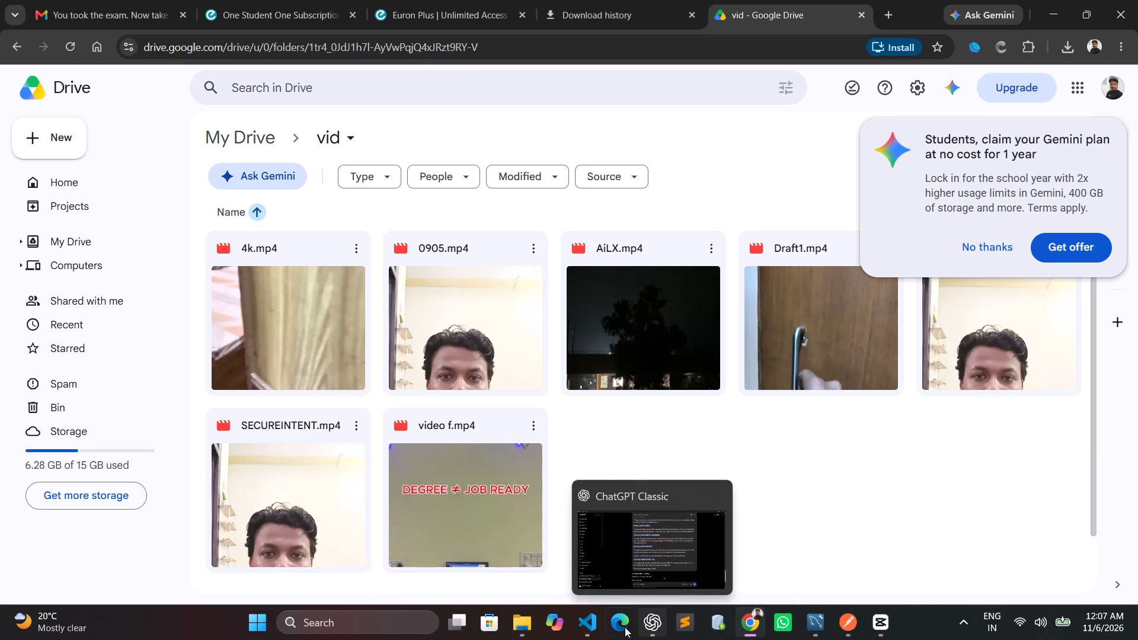
pyautogui.click(525, 626)
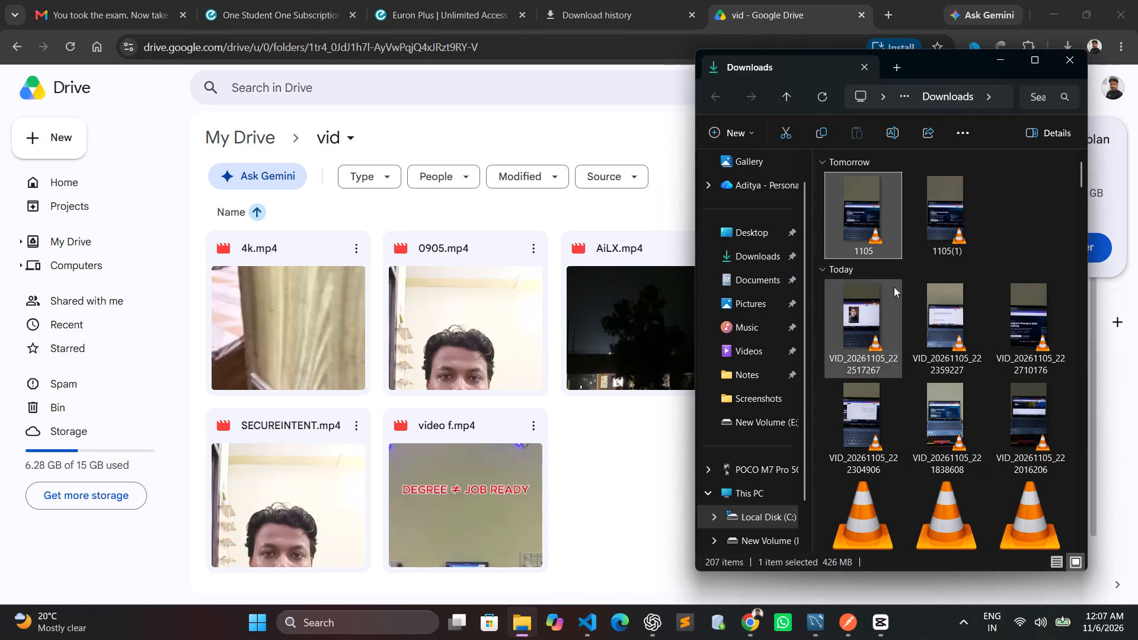
pyautogui.moveTo(963, 188); pyautogui.dragTo(667, 502)
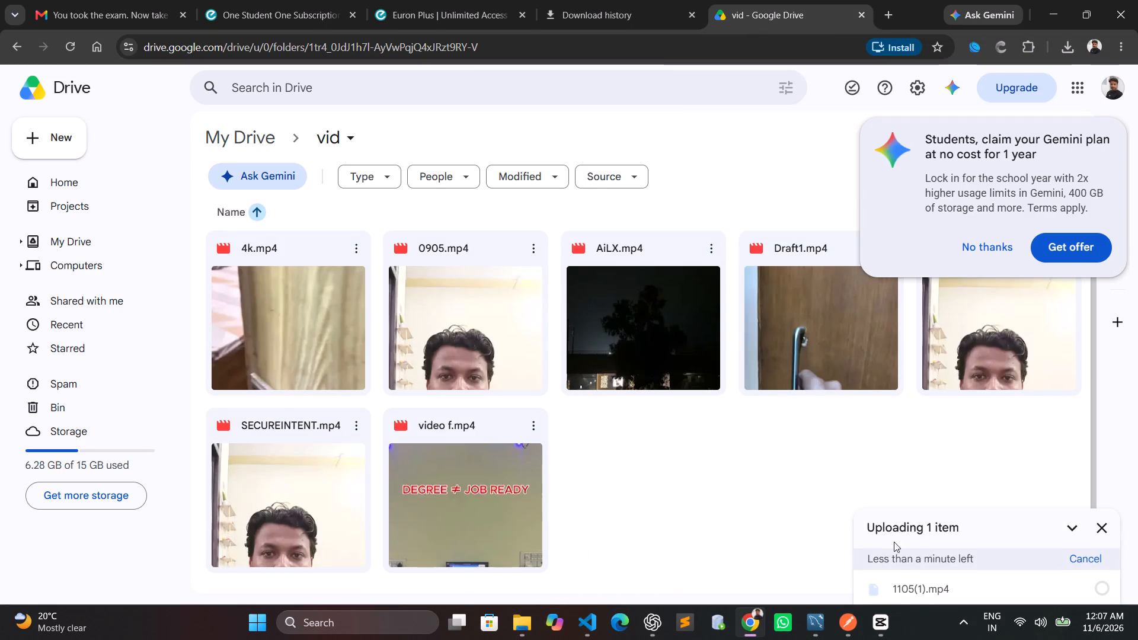
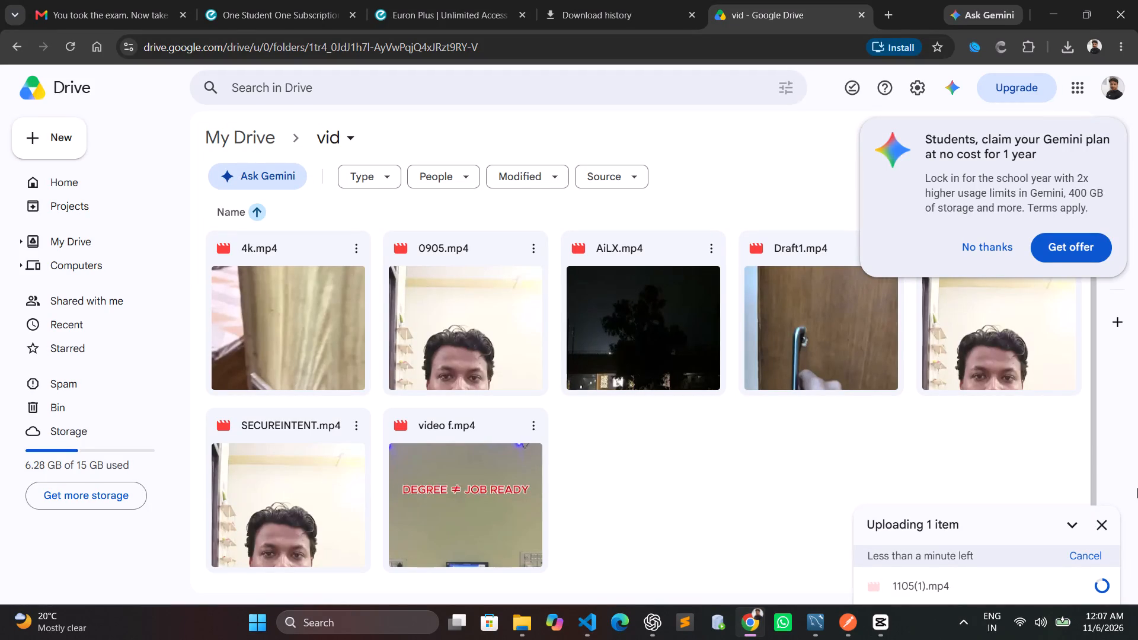
# Decline the Gemini student plan offer.
pyautogui.click(979, 251)
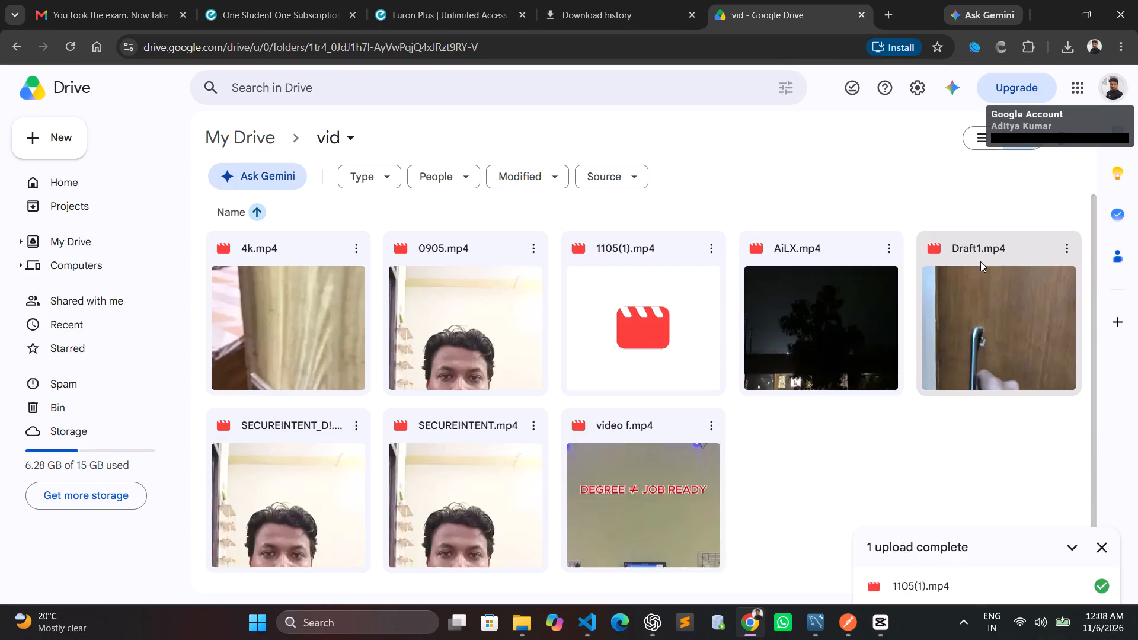
# Set the general access of 1105(1).mp4 in the vid folder to Anyone with the link.
pyautogui.click(712, 252)
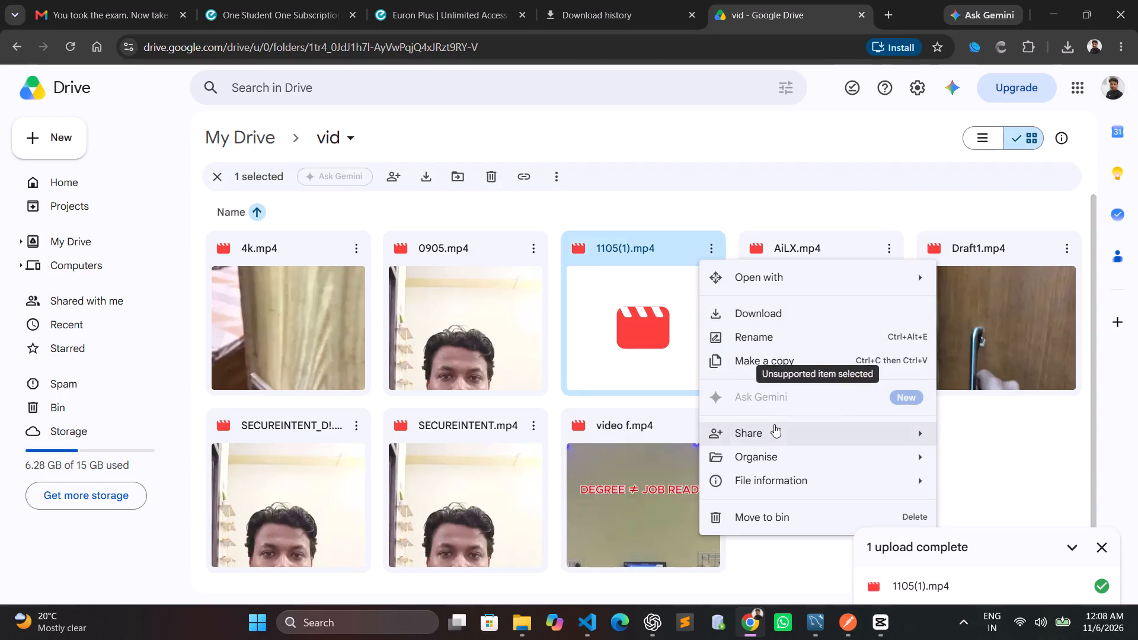
pyautogui.click(774, 424)
pyautogui.click(587, 439)
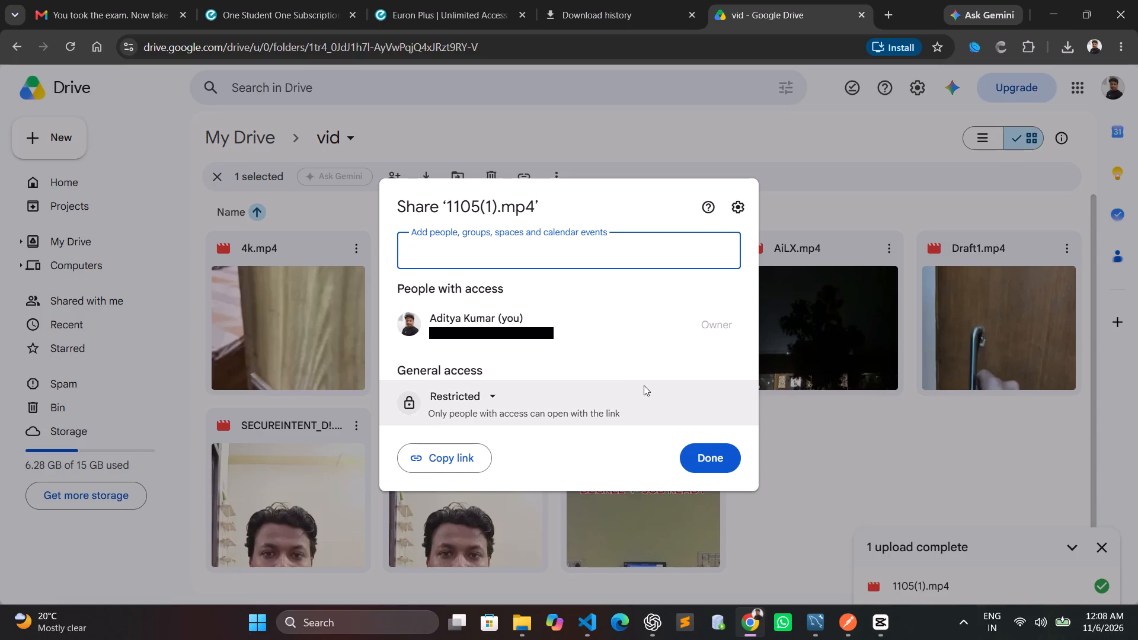
pyautogui.click(554, 398)
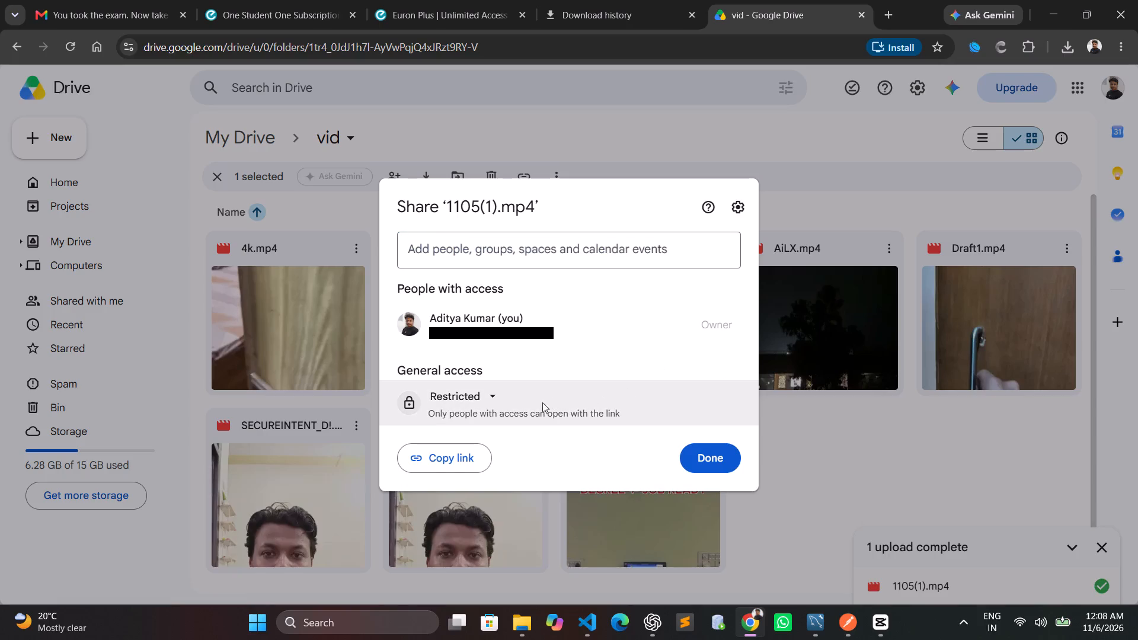
pyautogui.click(489, 402)
pyautogui.click(508, 471)
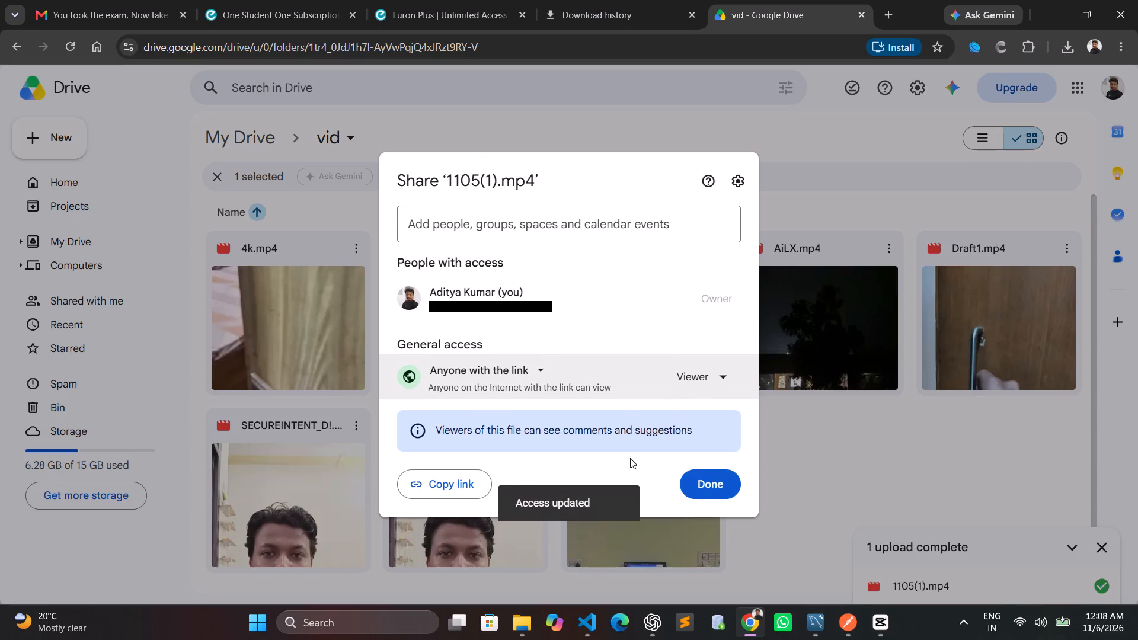
# Copy the sharing link of 1105(1).mp4 and finish sharing.
pyautogui.click(451, 496)
pyautogui.click(693, 481)
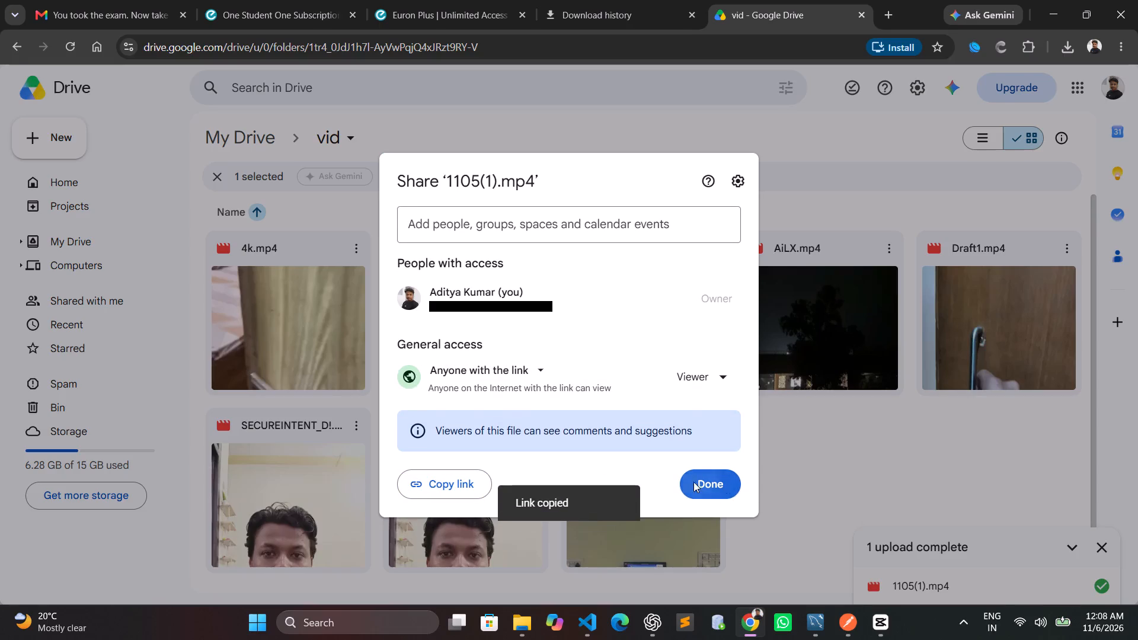
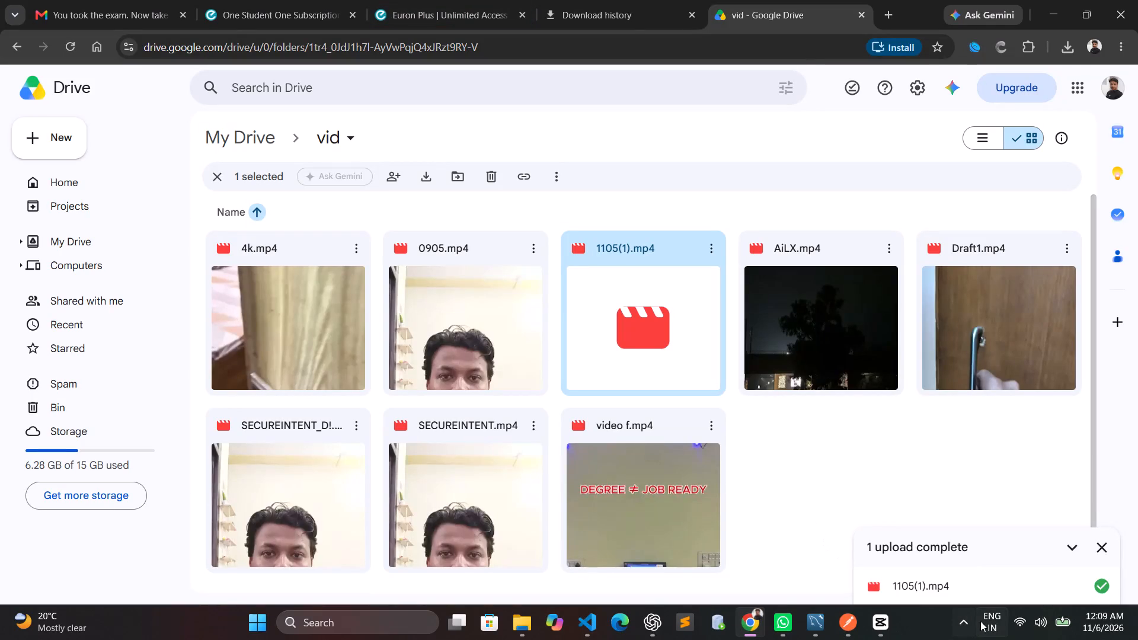
# Show the hidden background app icons in the Windows system tray.
pyautogui.click(970, 623)
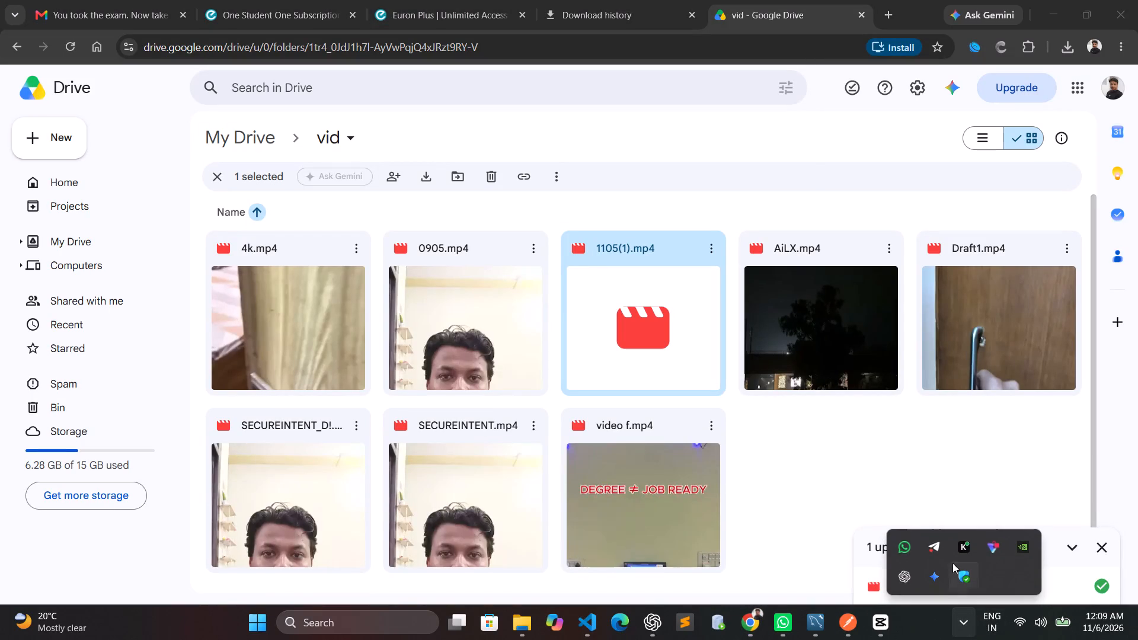
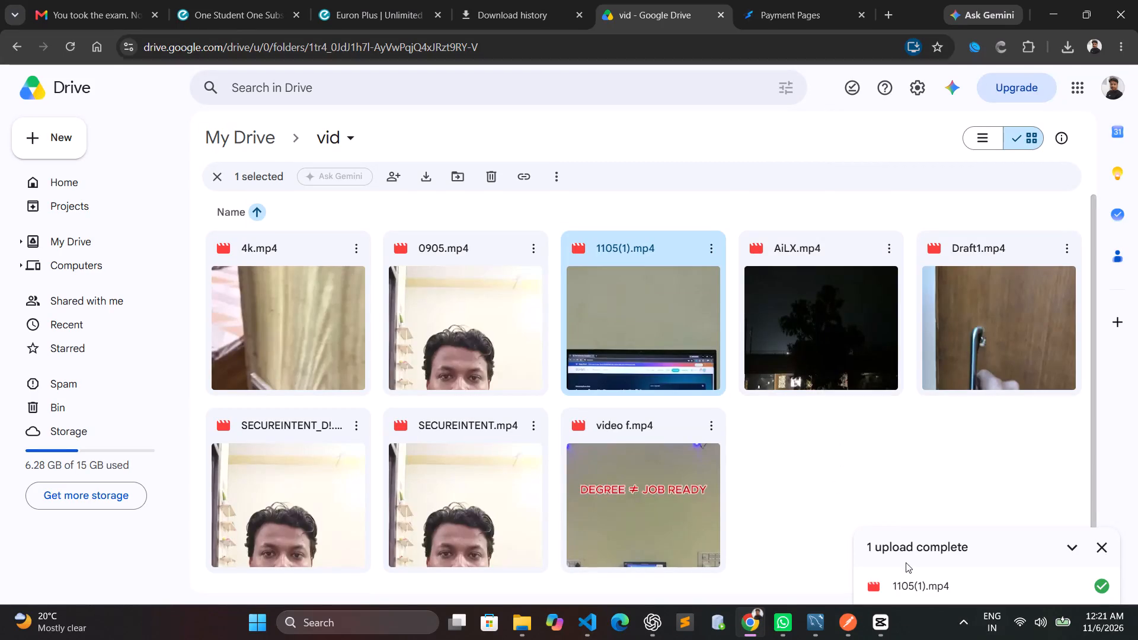
# Switch to the CapCut window with project 1105 open.
pyautogui.click(889, 615)
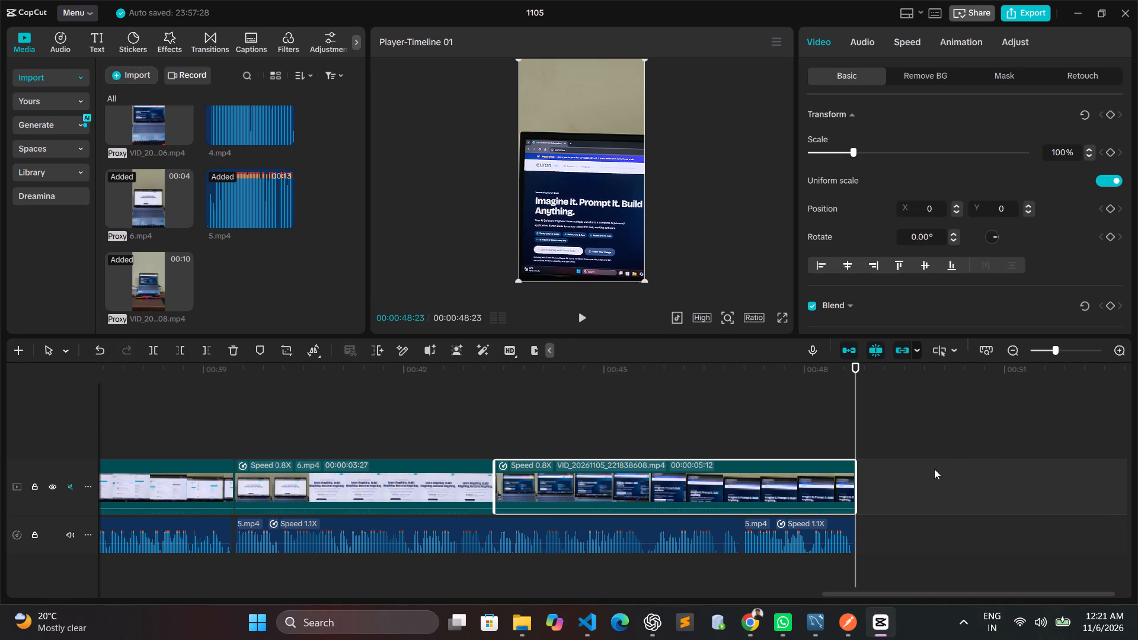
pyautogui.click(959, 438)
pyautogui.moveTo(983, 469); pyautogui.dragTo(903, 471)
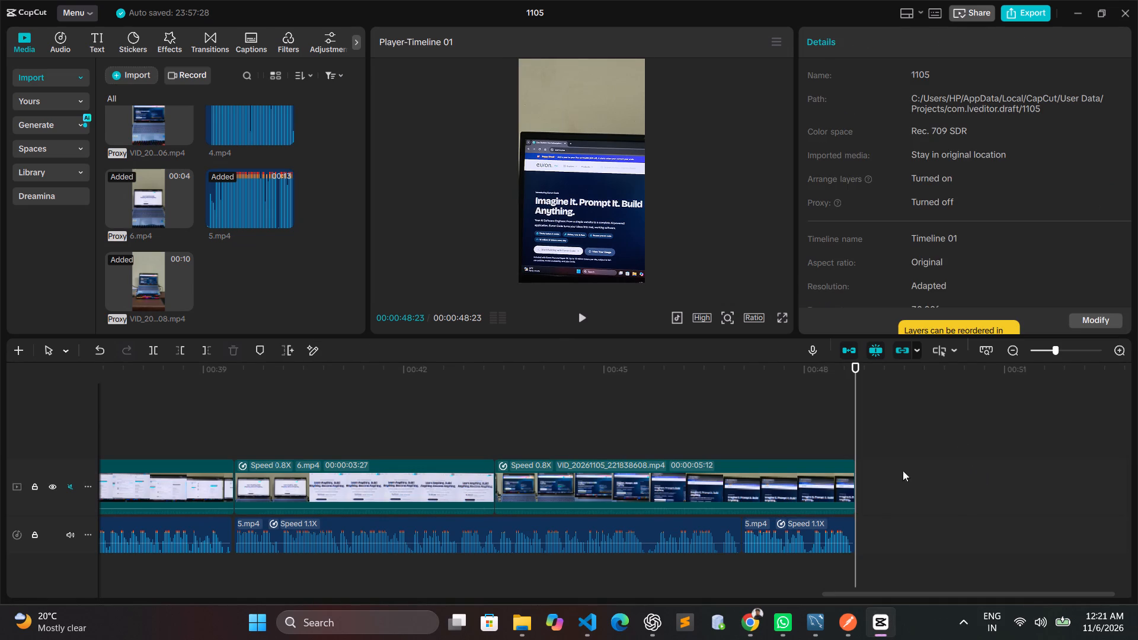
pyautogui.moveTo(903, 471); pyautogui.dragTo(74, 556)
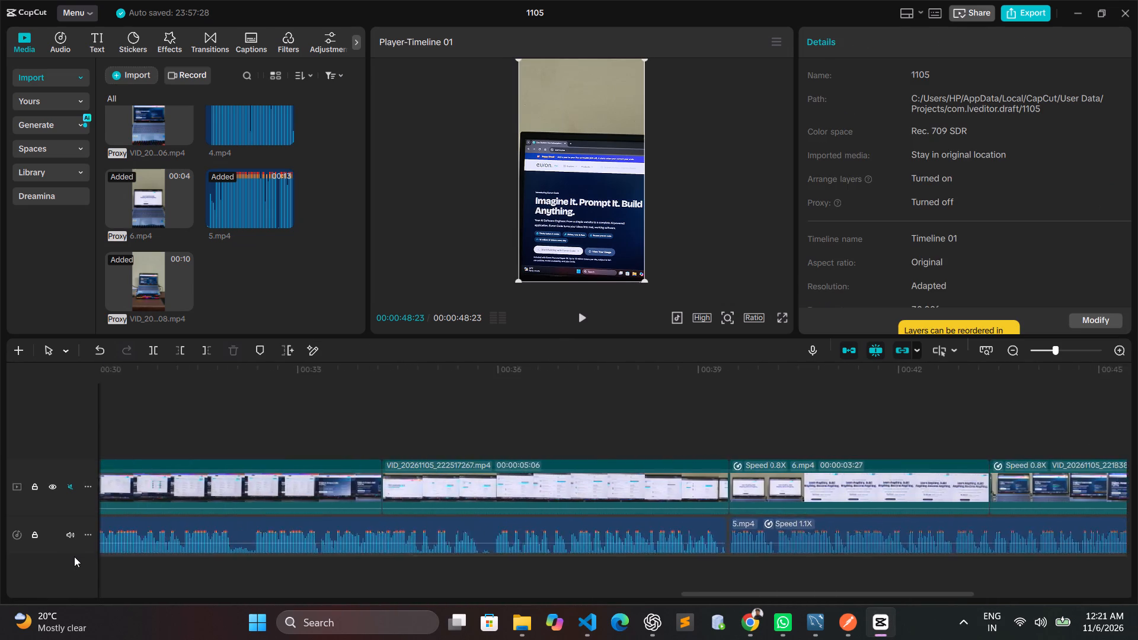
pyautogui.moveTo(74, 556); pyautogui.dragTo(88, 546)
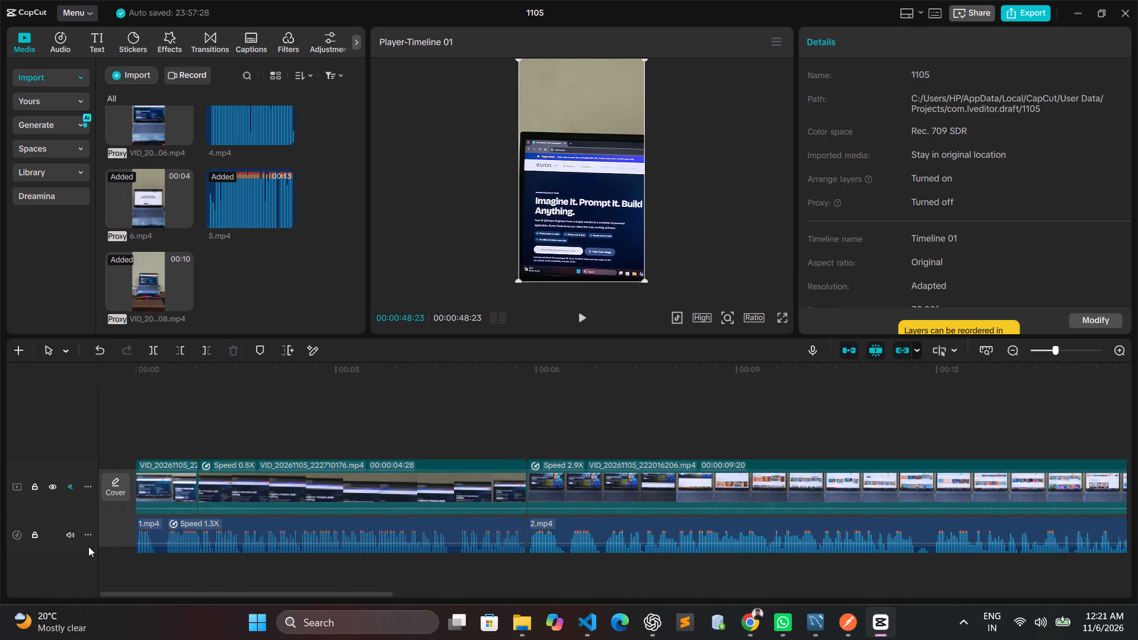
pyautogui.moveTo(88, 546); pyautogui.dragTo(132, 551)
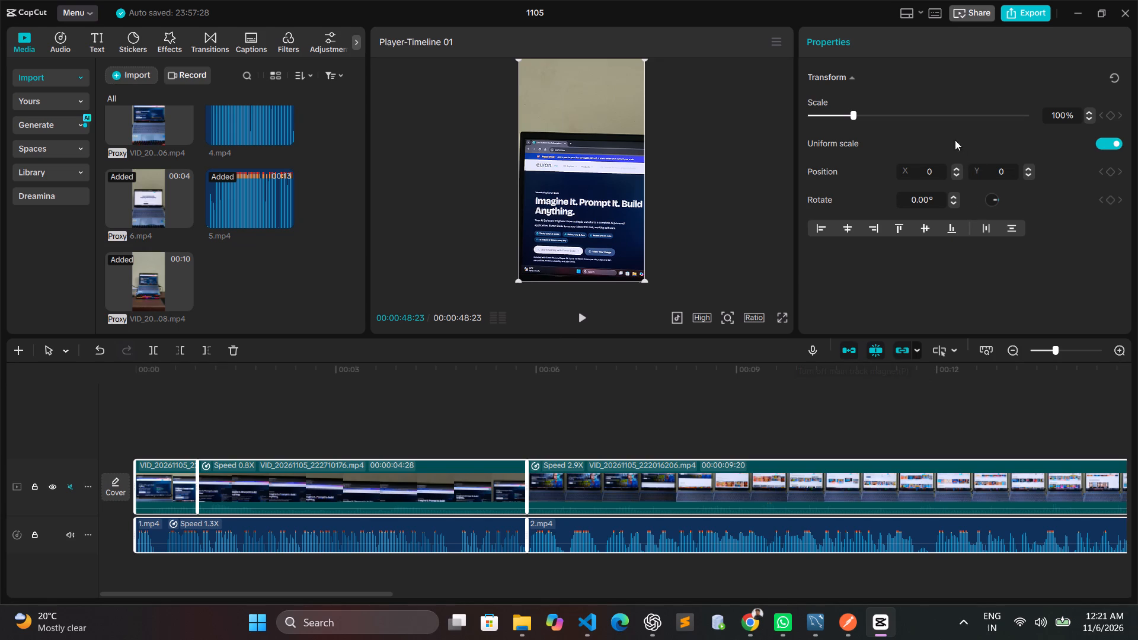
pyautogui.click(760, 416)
# Select all the clips on the timeline's audio track, from 1.mp4 through 5.mp4, and enable Enhance voice for them.
pyautogui.moveTo(115, 538); pyautogui.dragTo(406, 538)
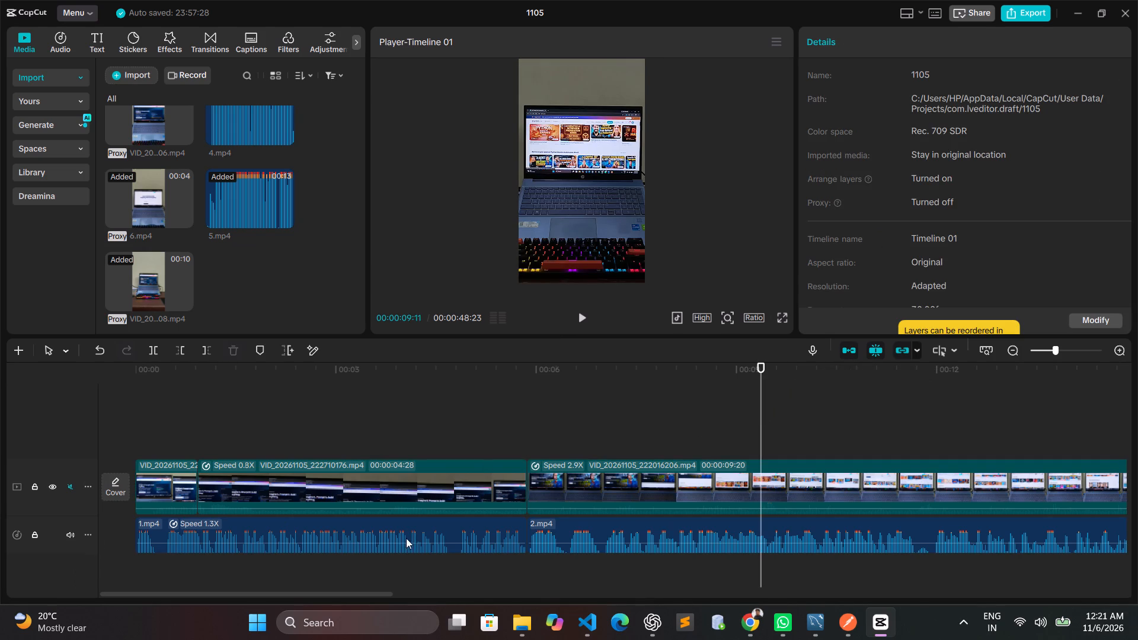
pyautogui.moveTo(406, 538); pyautogui.dragTo(1137, 555)
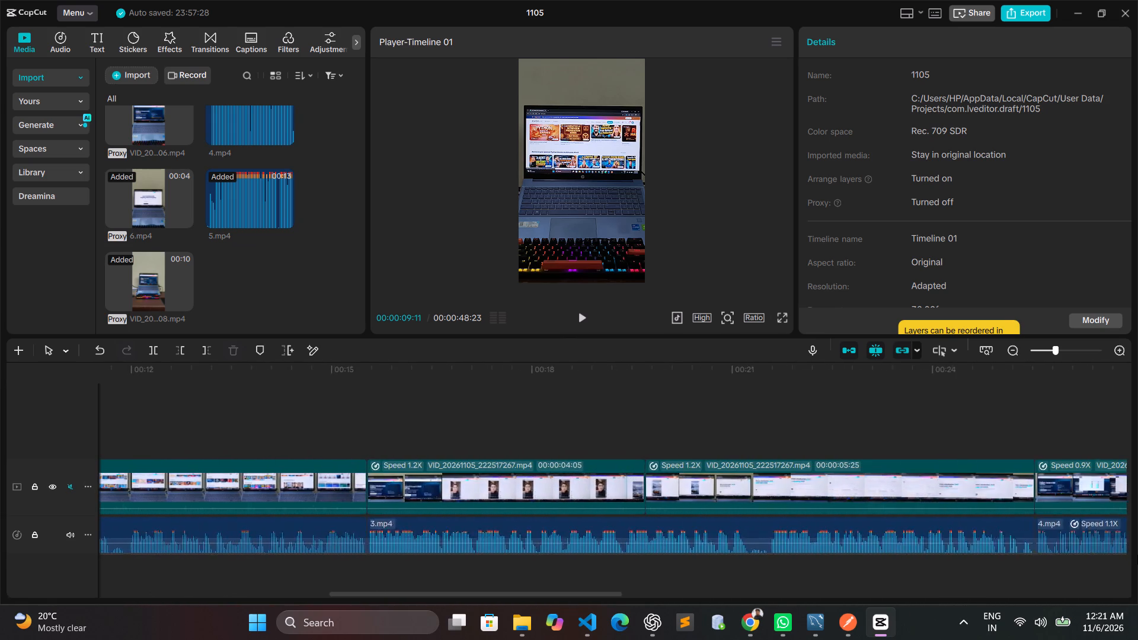
pyautogui.moveTo(1137, 555); pyautogui.dragTo(779, 532)
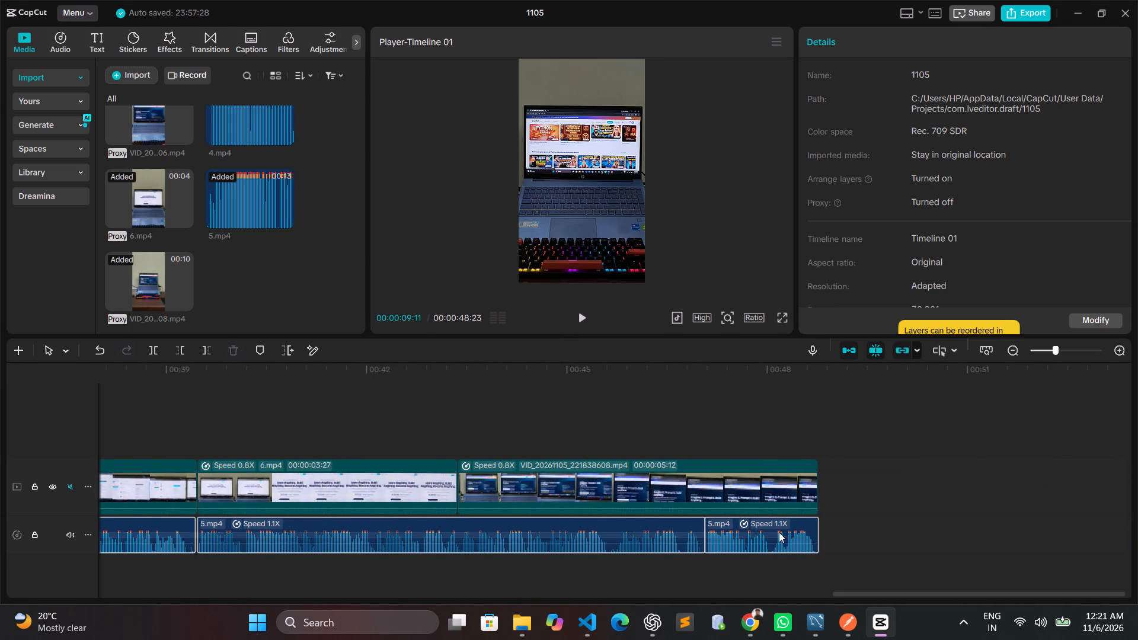
pyautogui.moveTo(779, 532); pyautogui.dragTo(814, 538)
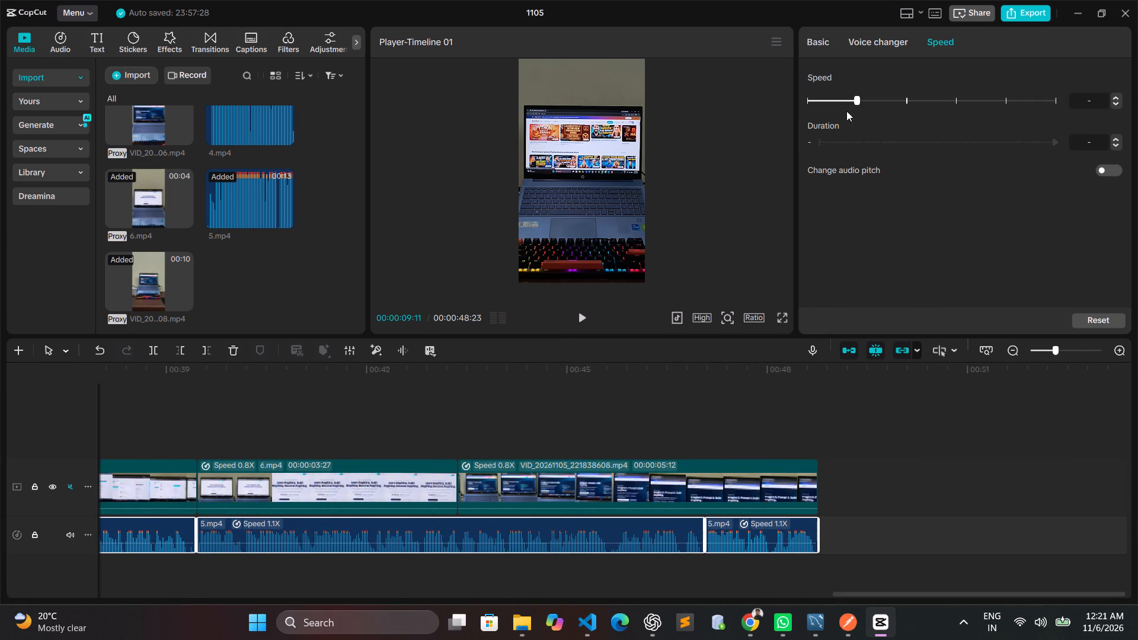
pyautogui.click(821, 43)
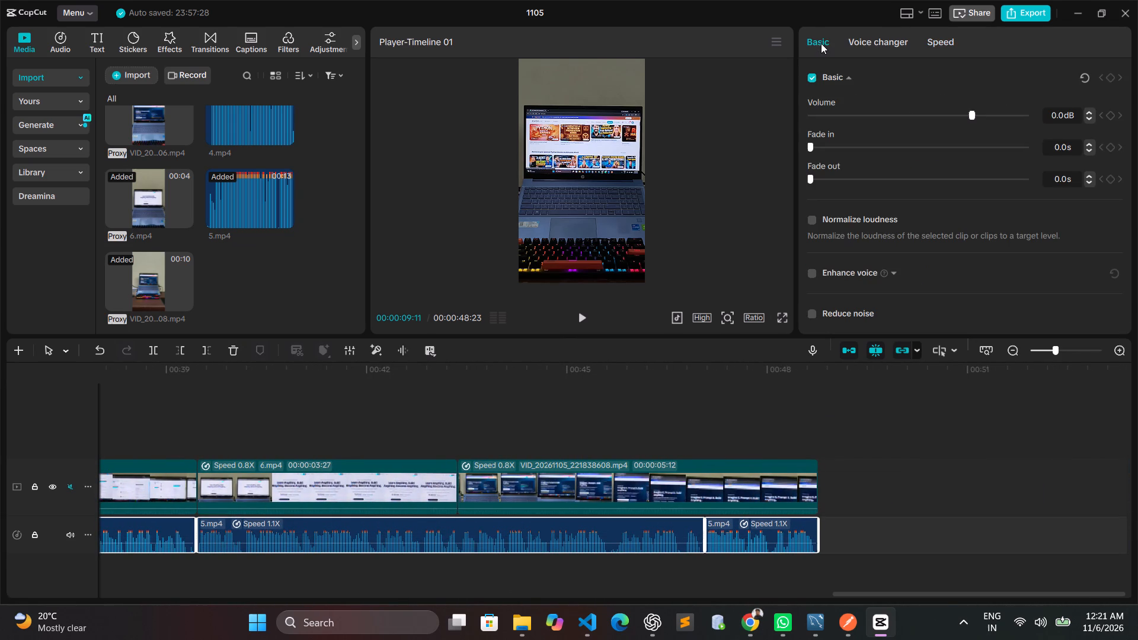
pyautogui.scroll(-1, 909, 169)
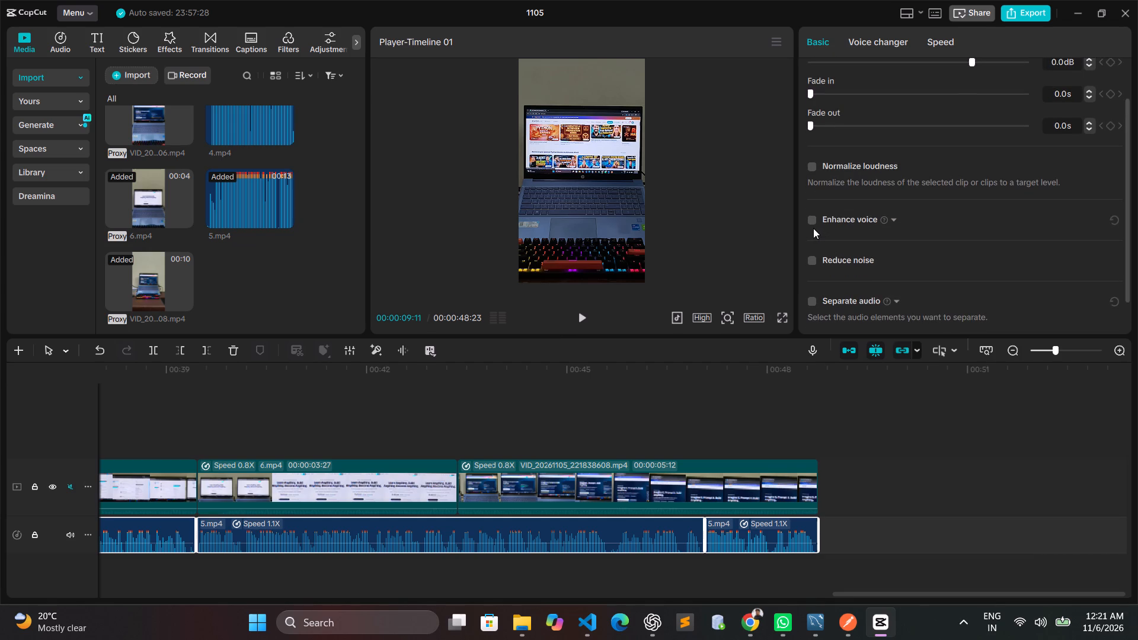
pyautogui.click(813, 227)
pyautogui.click(810, 222)
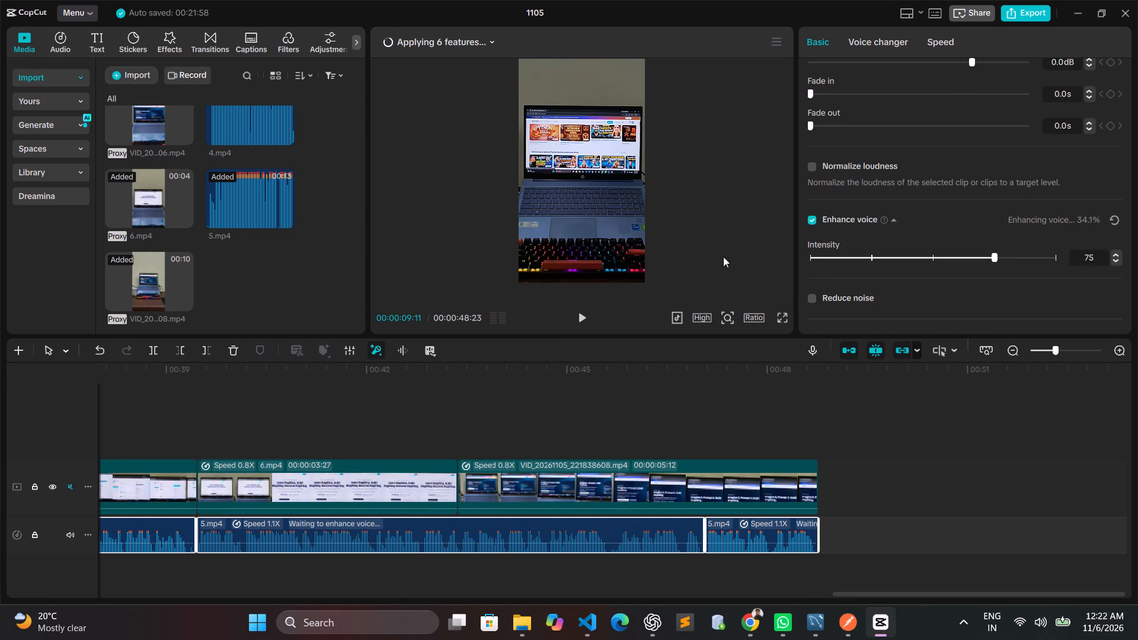
# Show the per-clip progress of the voice enhancement being applied.
pyautogui.click(497, 44)
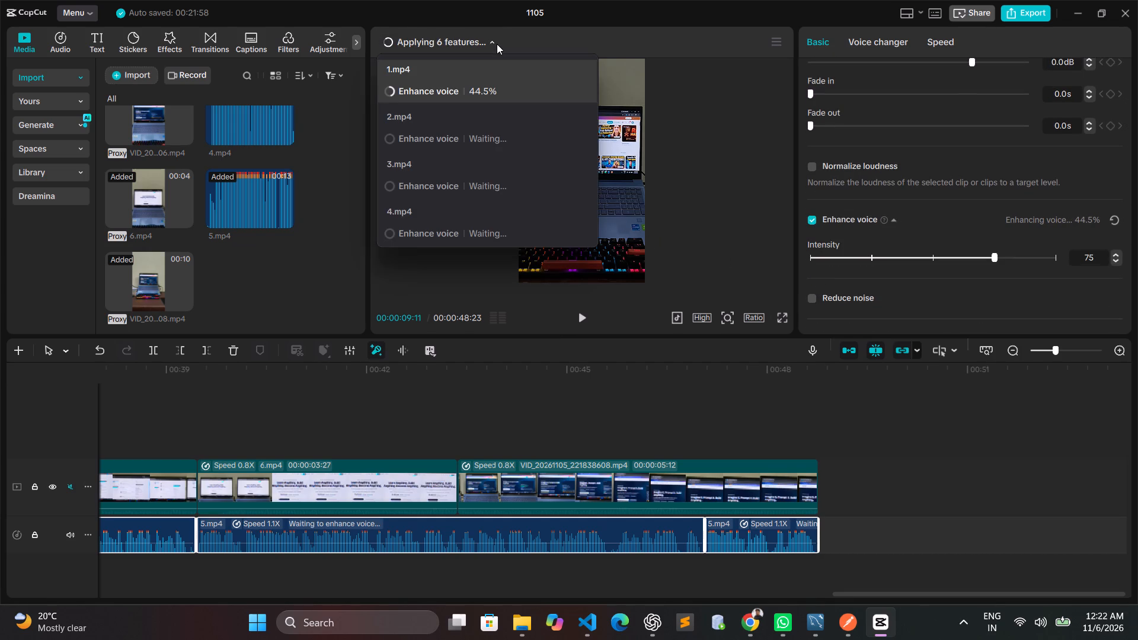
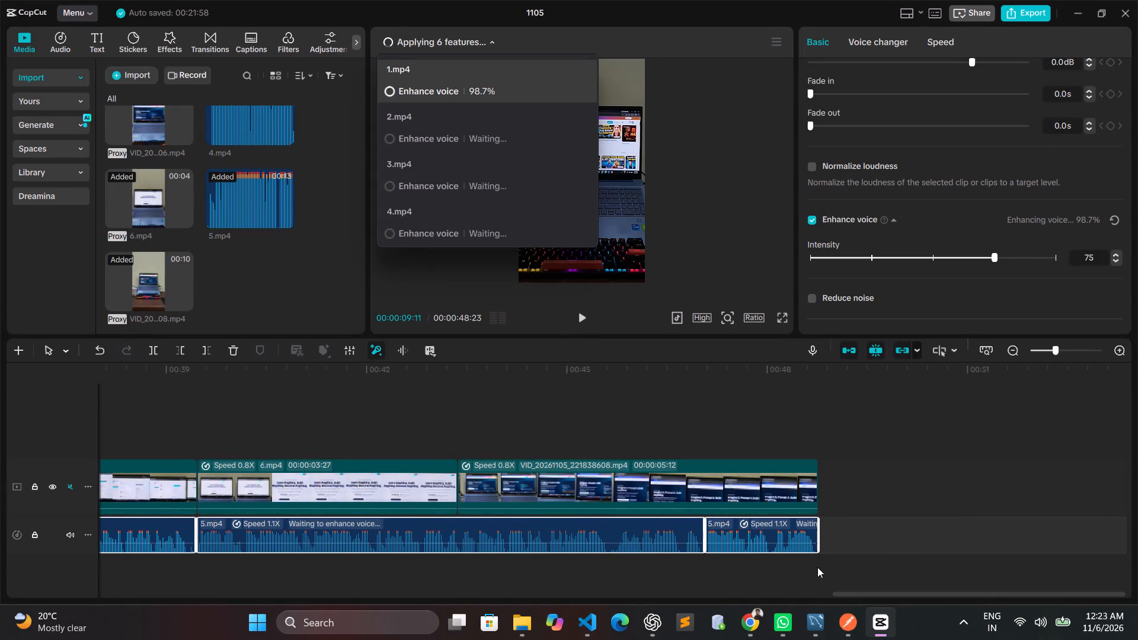
# Switch to the Chrome window showing the Google Drive vid folder.
pyautogui.click(745, 629)
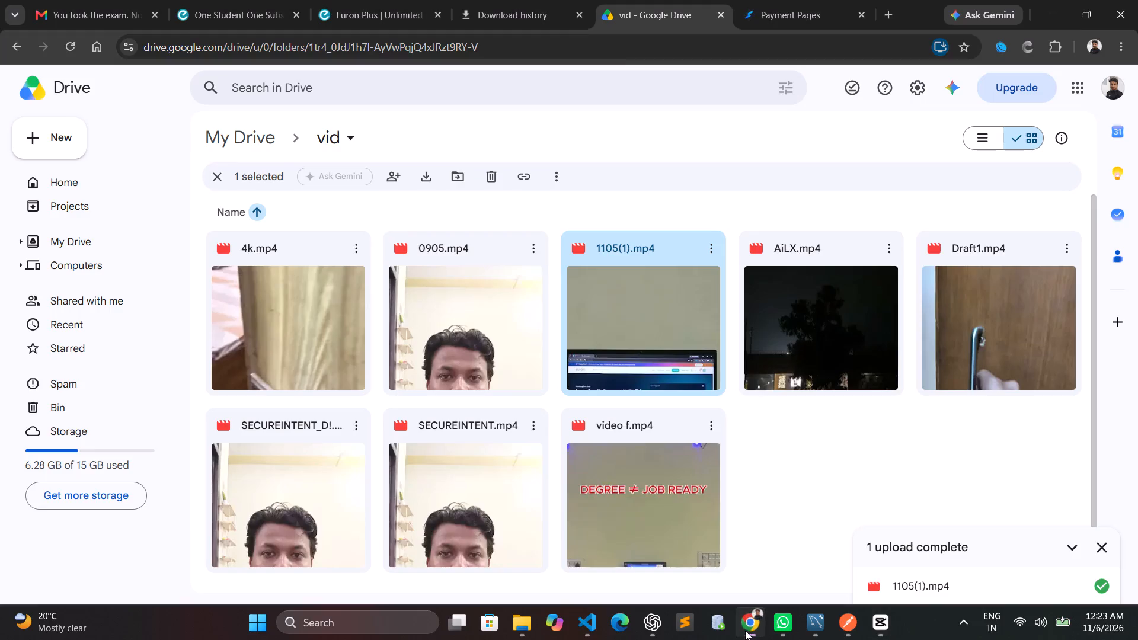
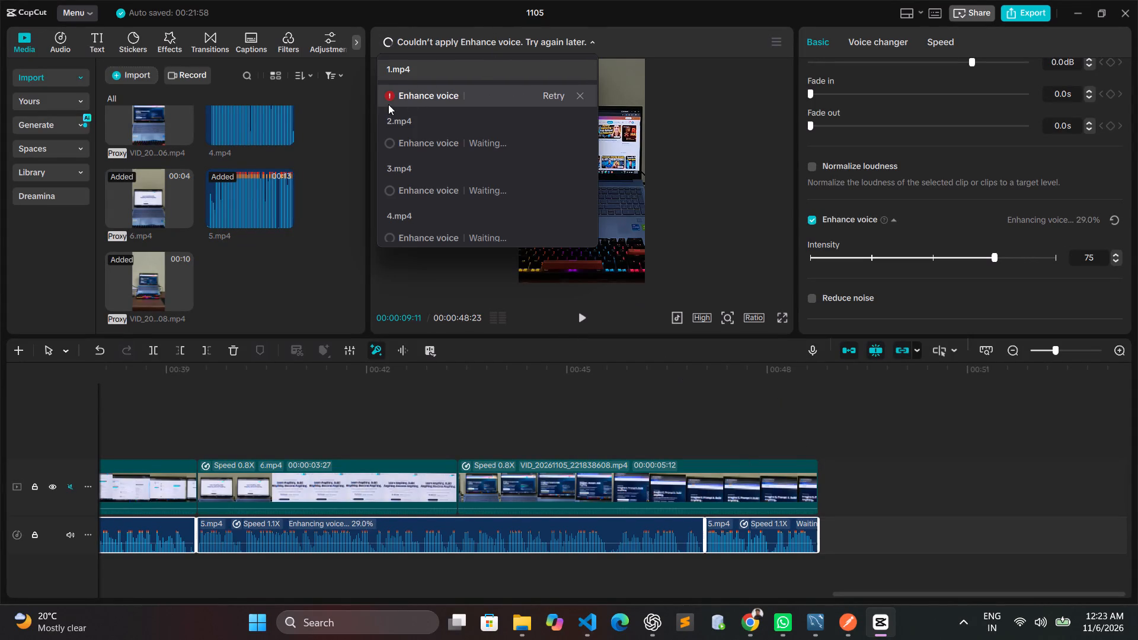
# Retry the failed Enhance voice processing for 1.mp4.
pyautogui.click(559, 99)
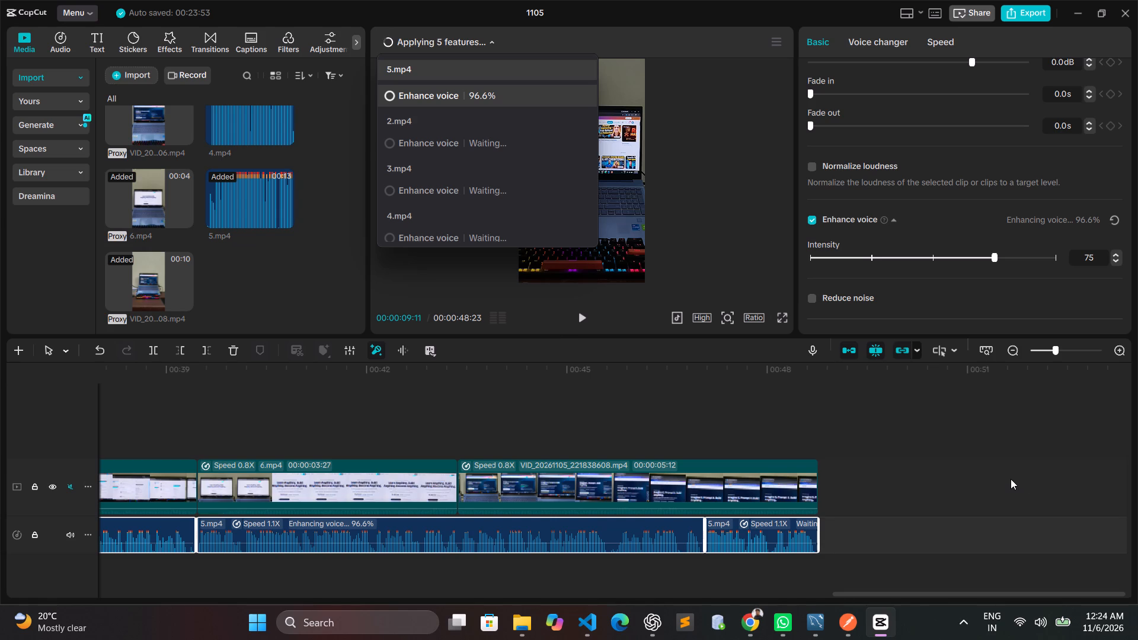
# Review the Enhance voice queue and stop the generation in progress for 5.mp4.
pyautogui.scroll(-7, 557, 188)
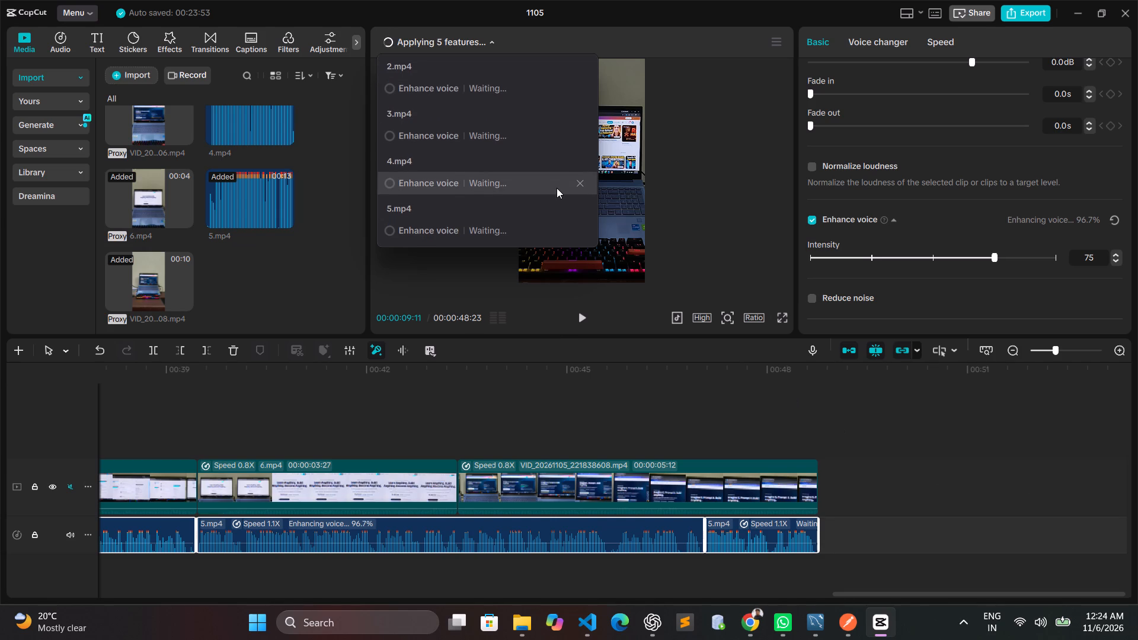
pyautogui.scroll(-1, 557, 188)
pyautogui.scroll(8, 469, 234)
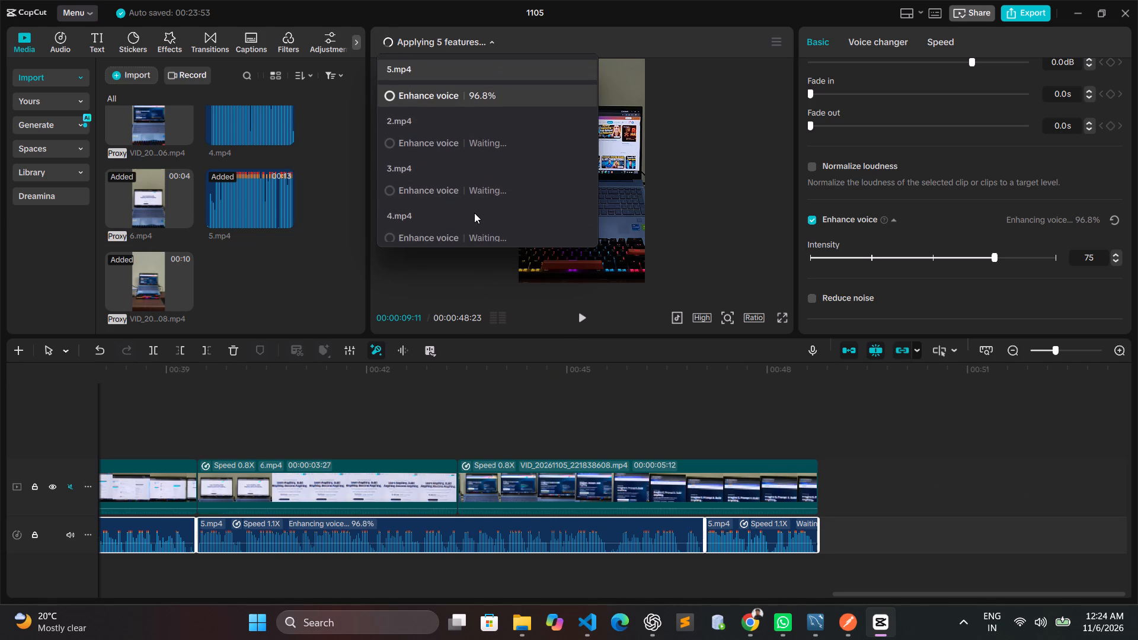
pyautogui.scroll(2, 475, 212)
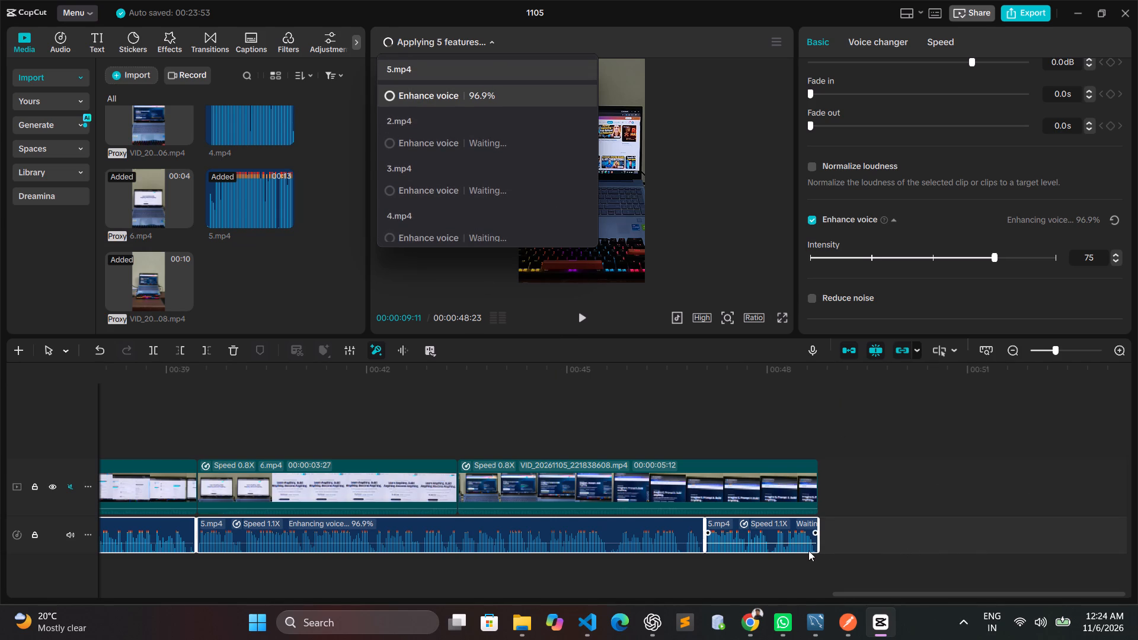
pyautogui.click(582, 92)
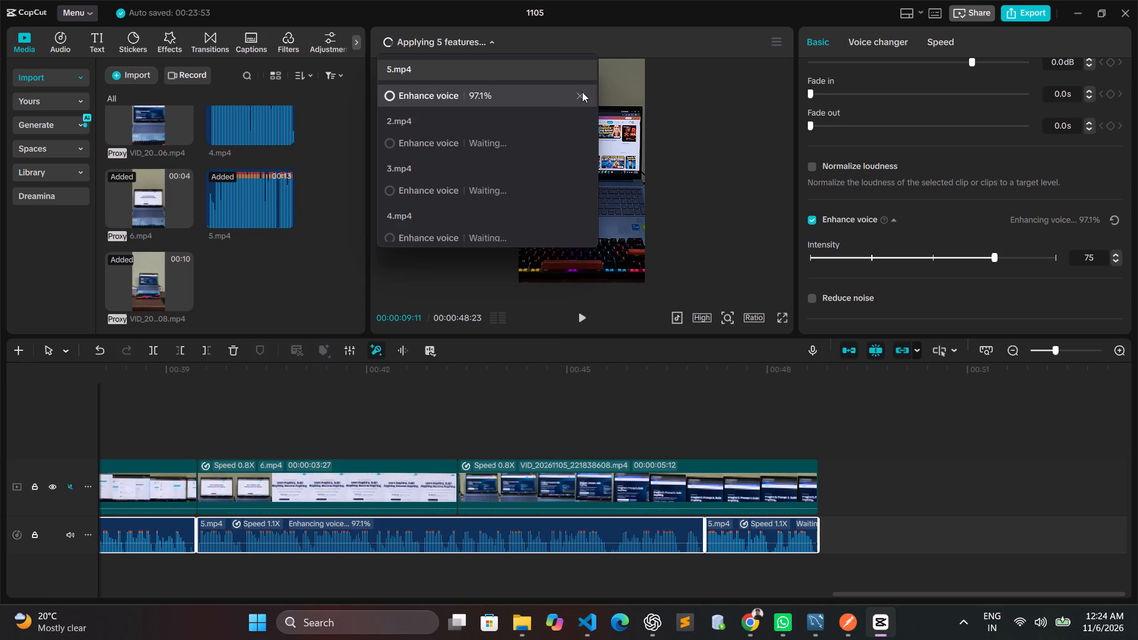
pyautogui.click(543, 361)
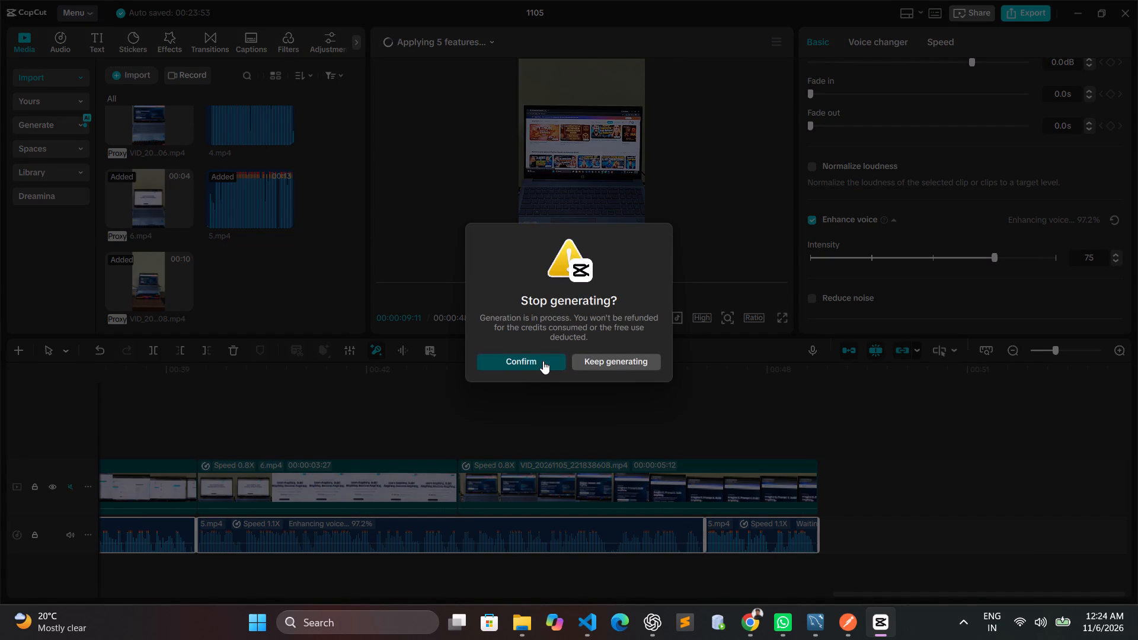
# Stop the Enhance voice generation for 2.mp4 and 3.mp4, confirming each cancellation.
pyautogui.click(481, 40)
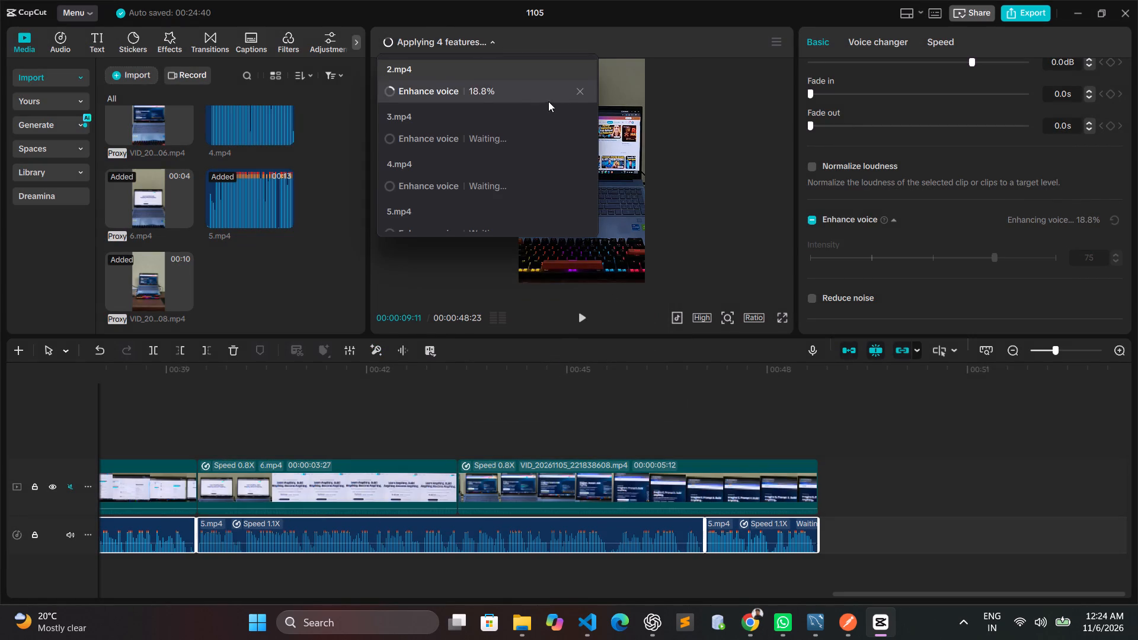
pyautogui.click(581, 87)
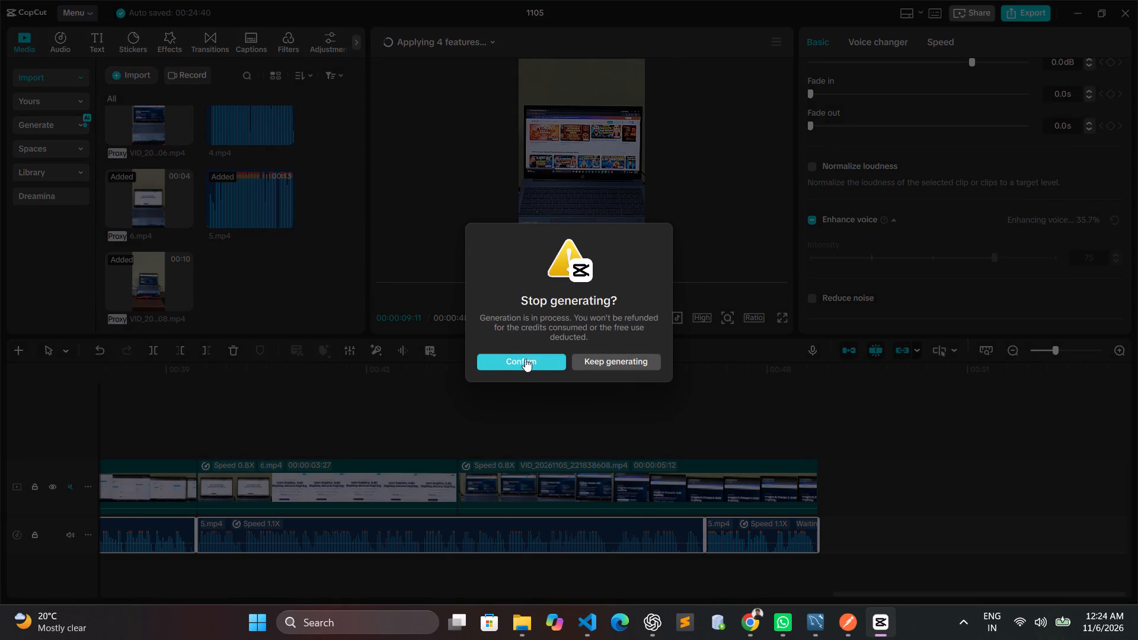
pyautogui.click(525, 359)
pyautogui.click(491, 35)
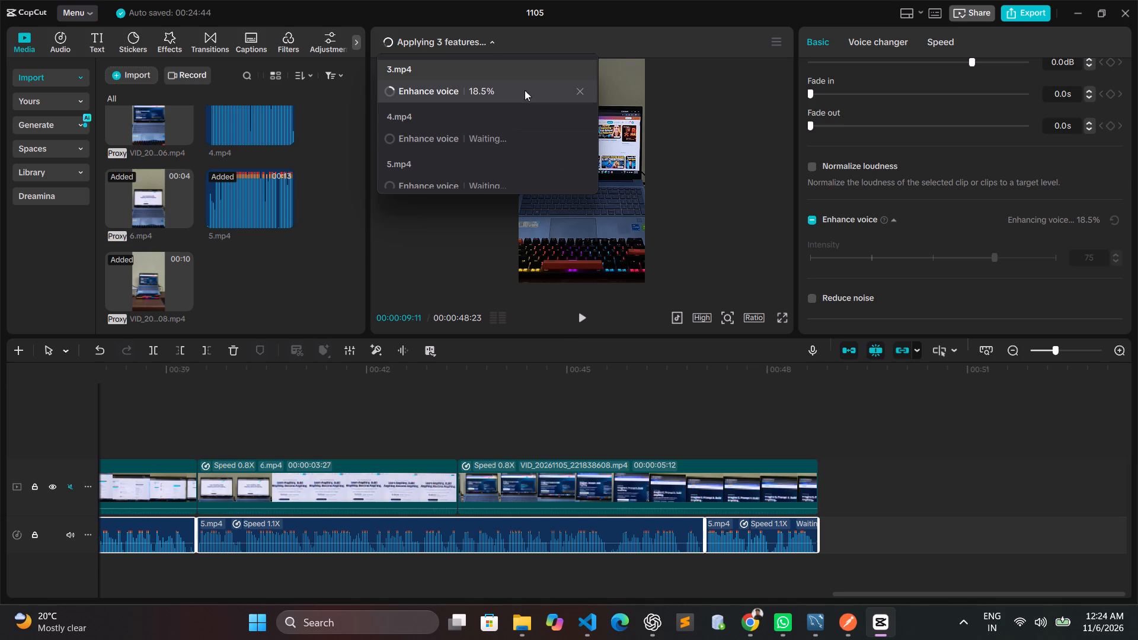
pyautogui.click(580, 89)
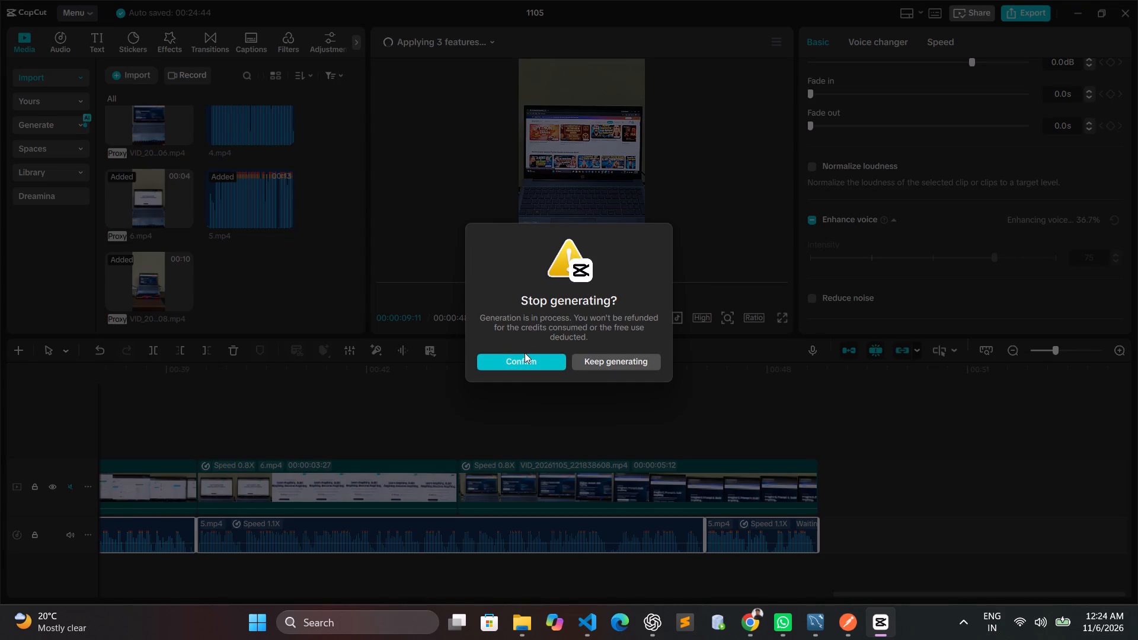
pyautogui.click(525, 353)
pyautogui.click(519, 357)
# Stop the remaining Enhance voice generation for the second 5.mp4 entry and 4.mp4, emptying the queue.
pyautogui.click(494, 38)
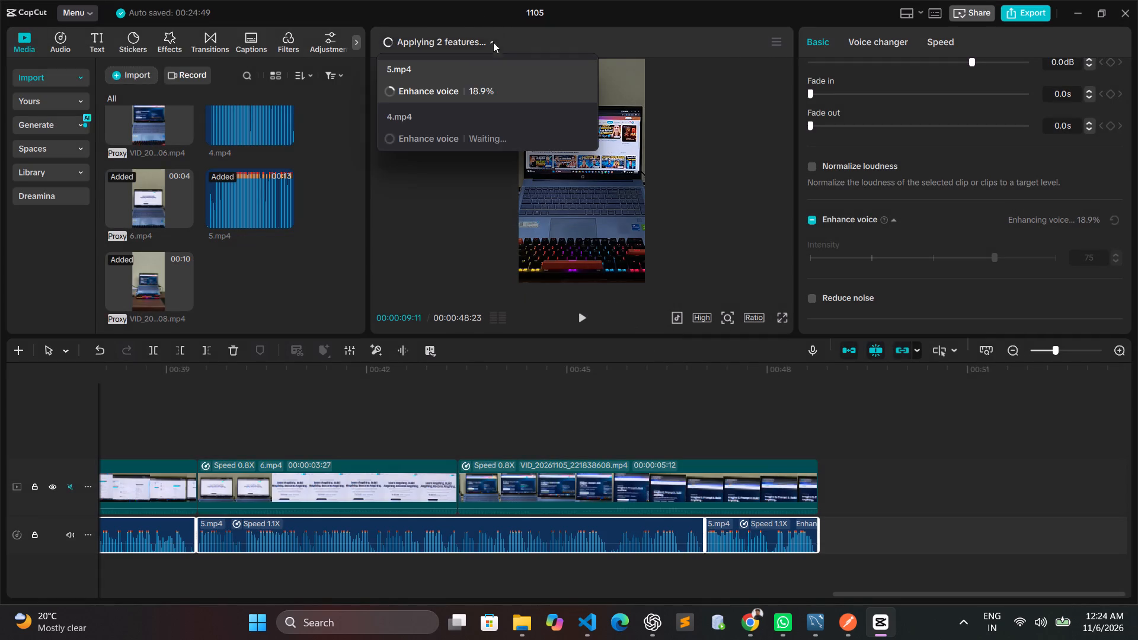
pyautogui.click(582, 88)
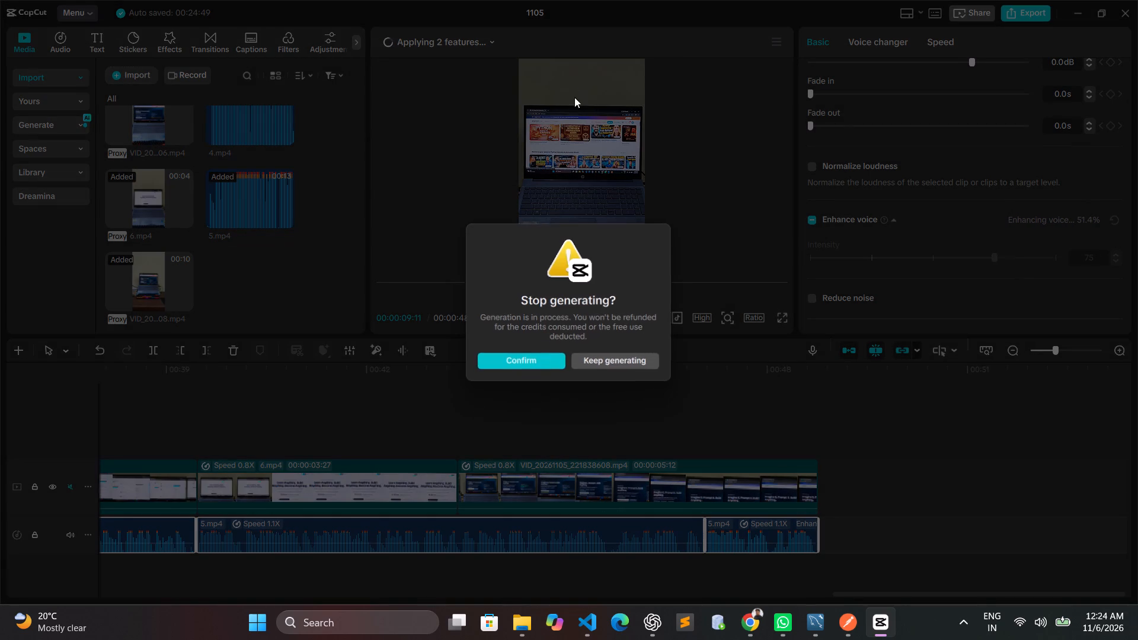
pyautogui.click(551, 361)
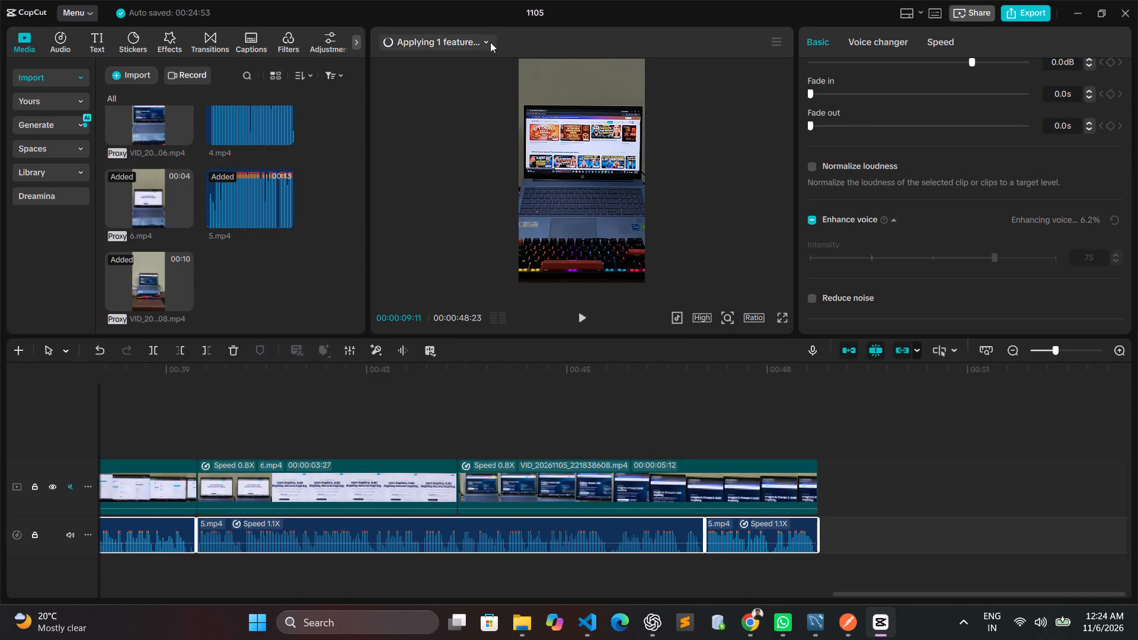
pyautogui.click(490, 42)
pyautogui.click(585, 92)
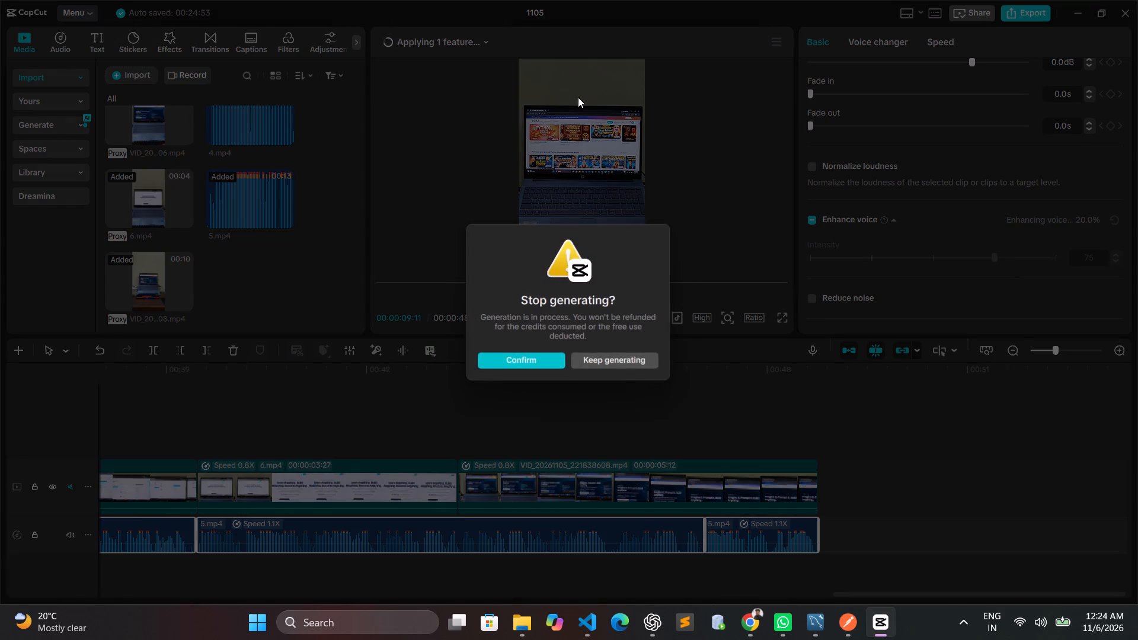
pyautogui.click(533, 363)
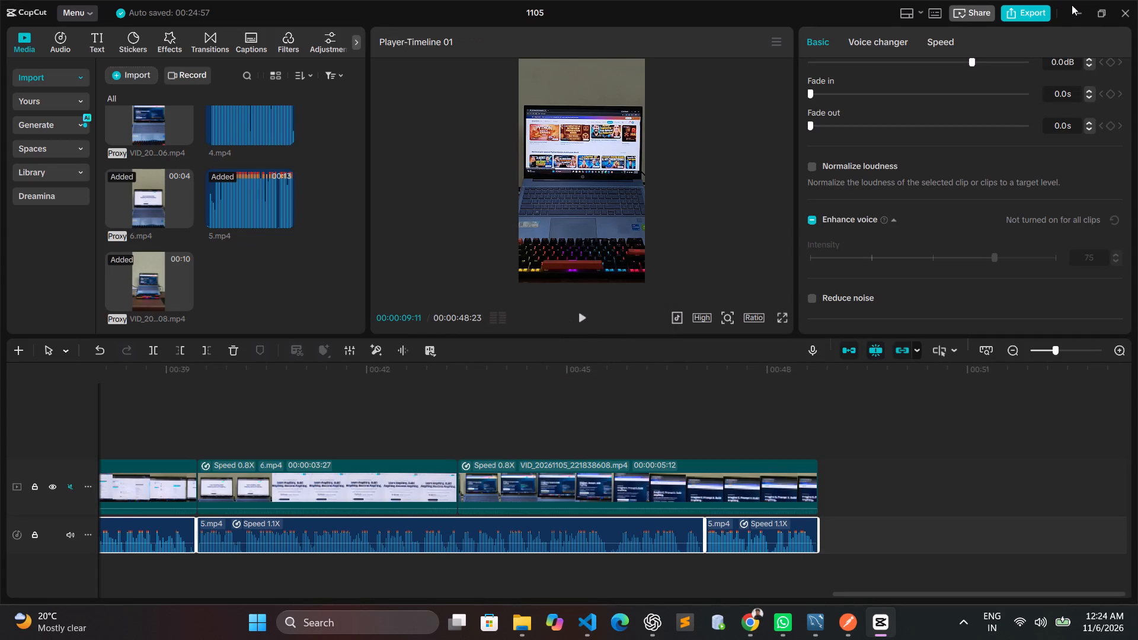
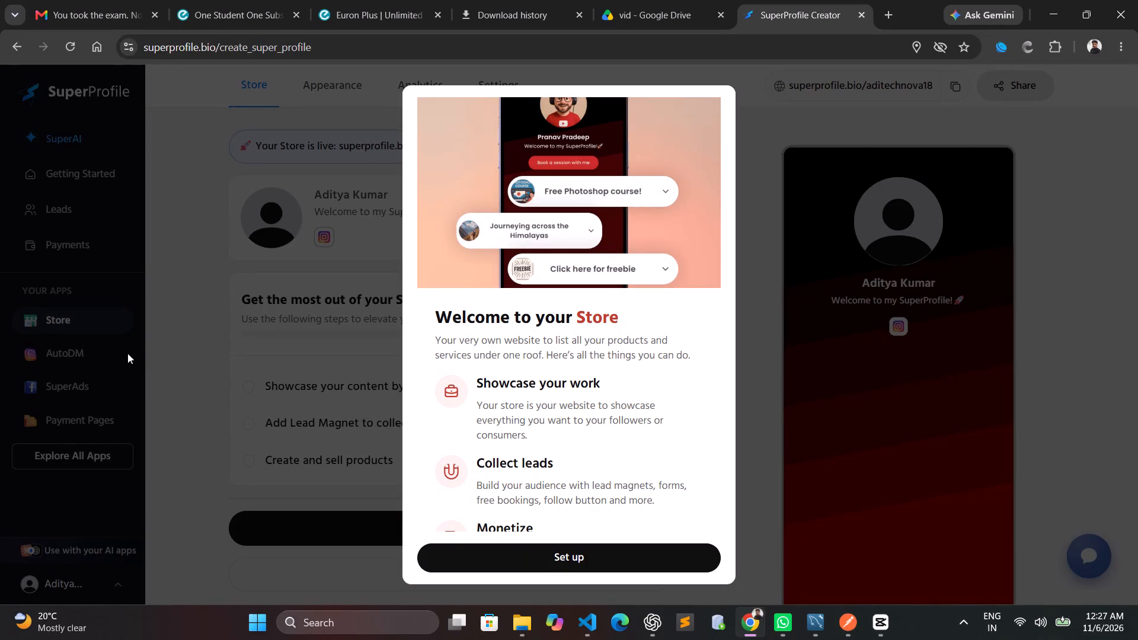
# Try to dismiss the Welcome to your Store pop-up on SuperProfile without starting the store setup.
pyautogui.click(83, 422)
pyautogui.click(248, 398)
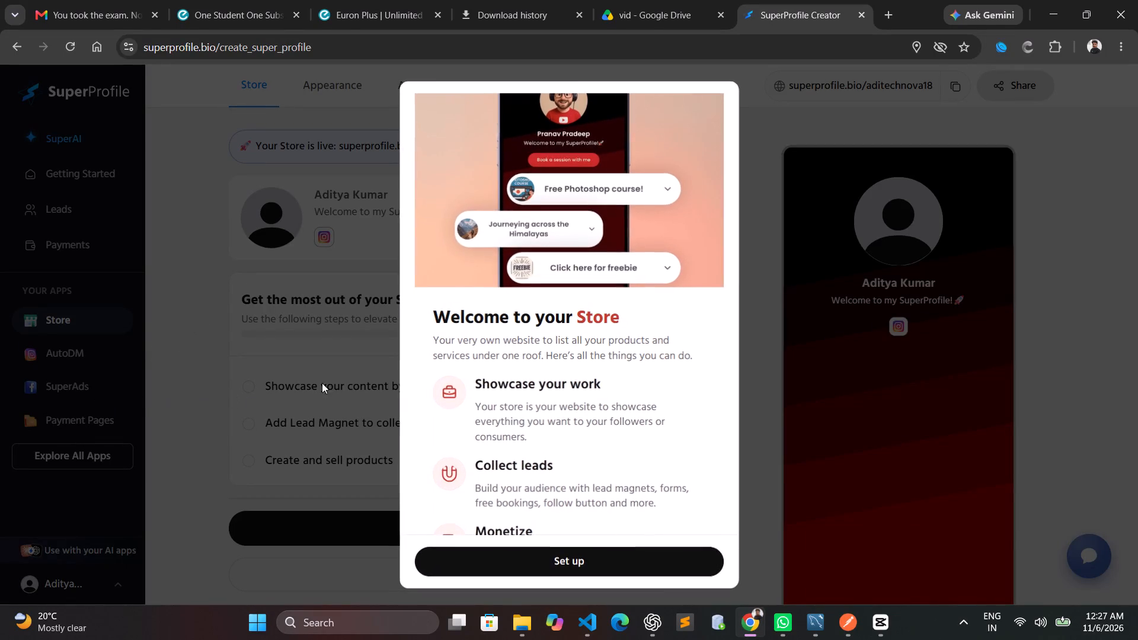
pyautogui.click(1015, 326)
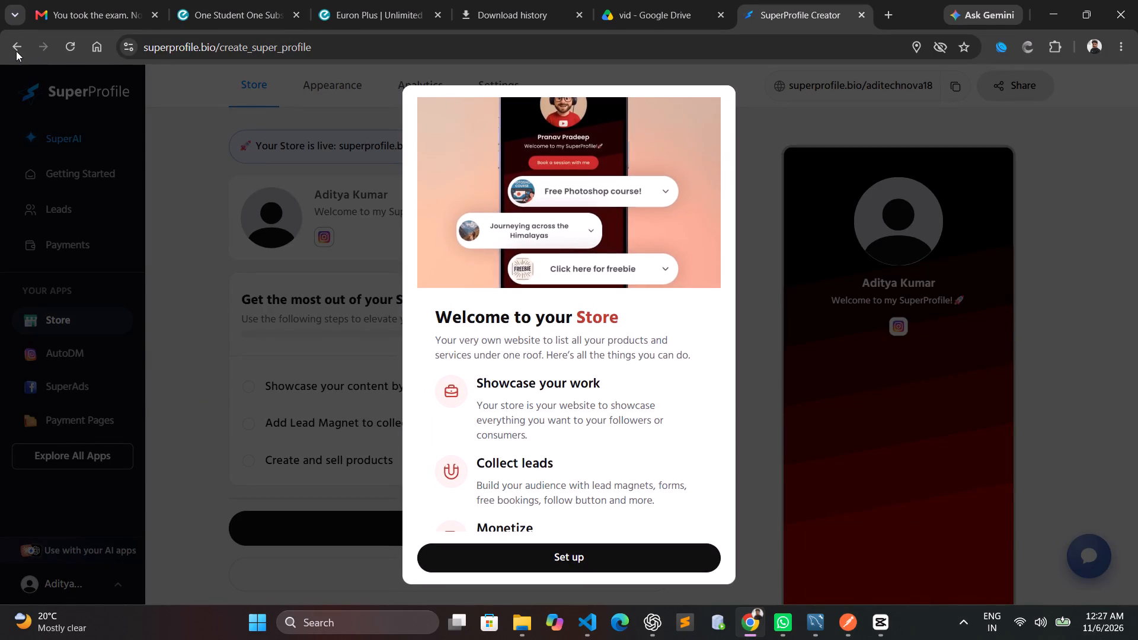
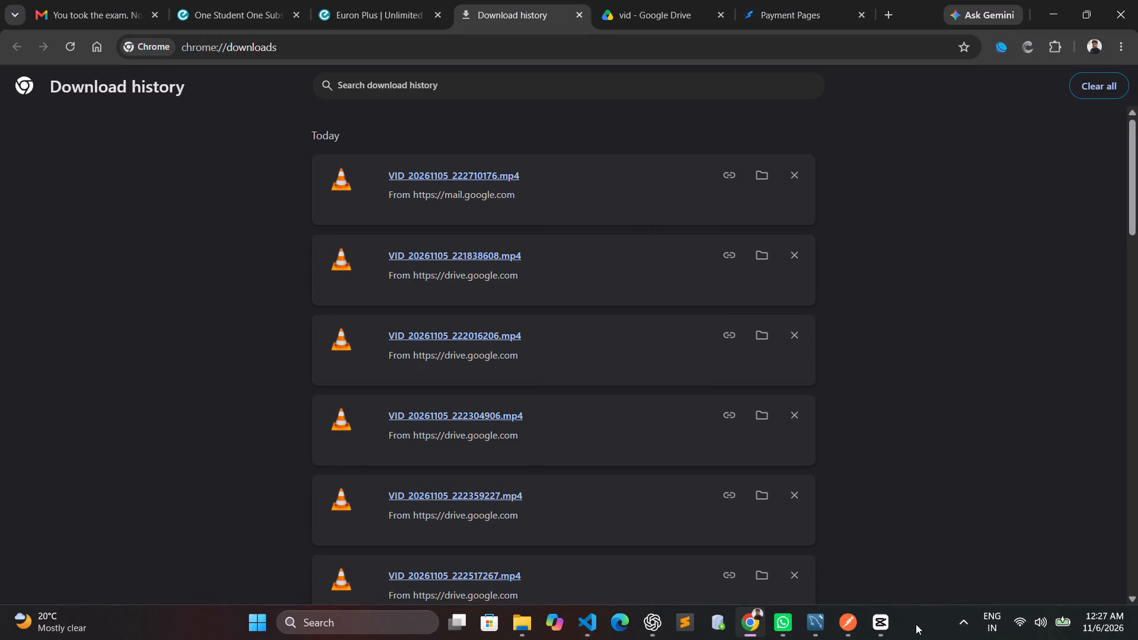
# Reveal the hidden background app icons in the Windows system tray.
pyautogui.click(961, 626)
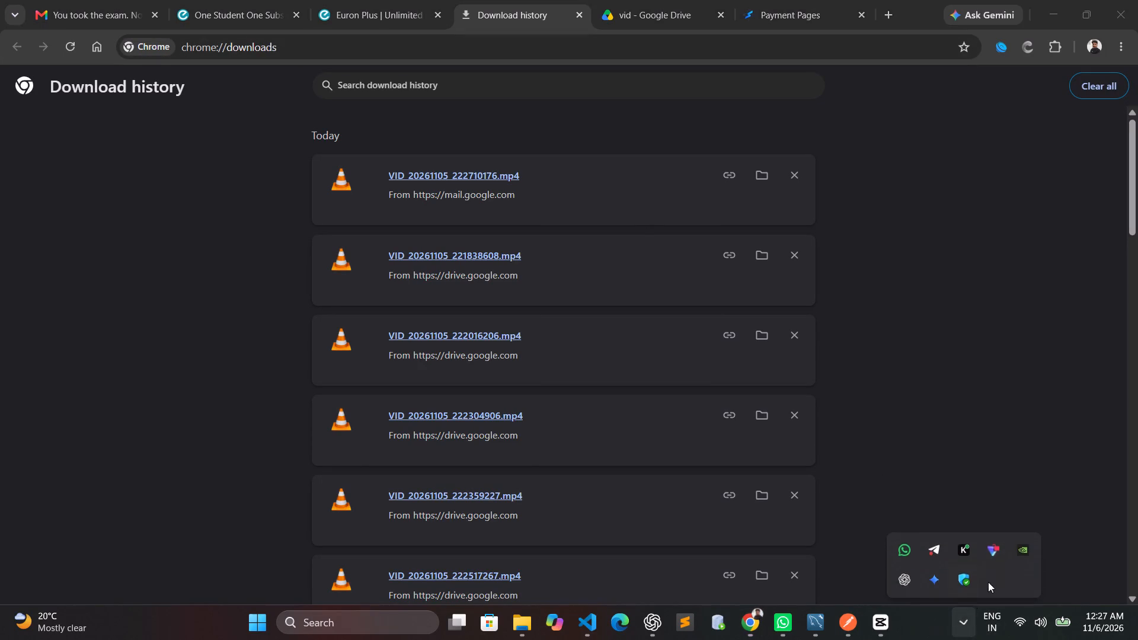
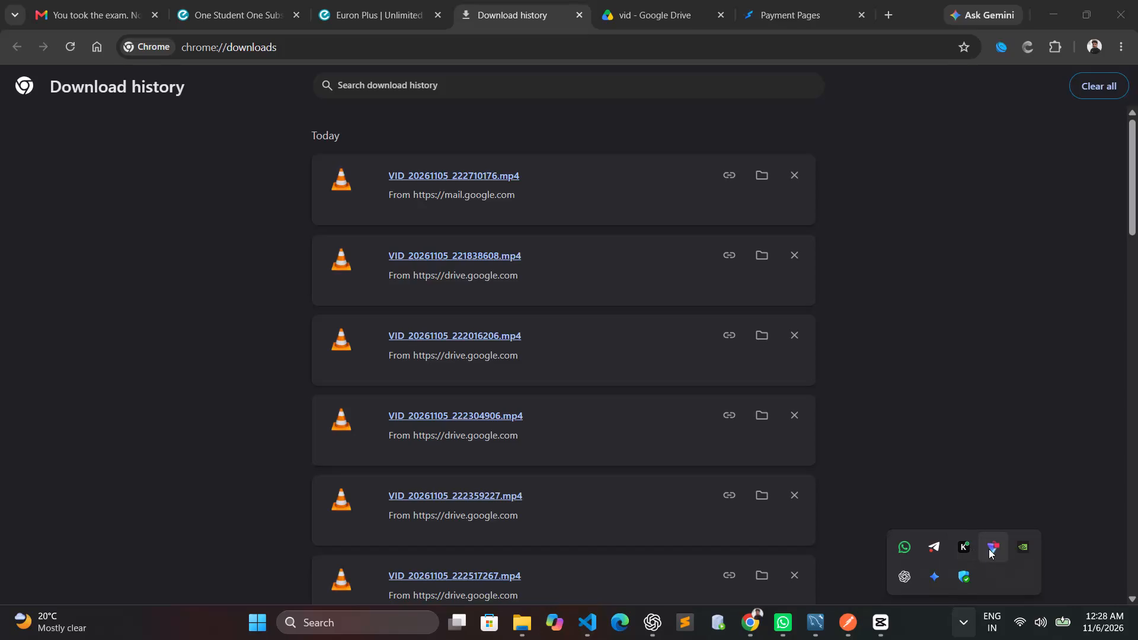
# Connect Proton VPN to the fastest free server and dismiss its notification.
pyautogui.click(975, 348)
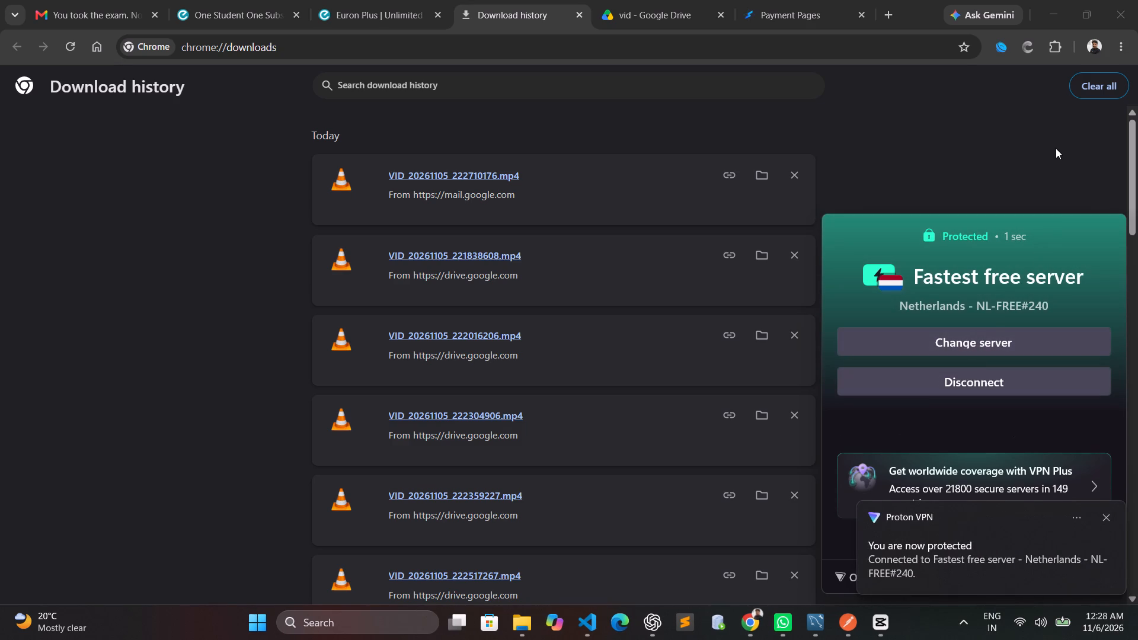
pyautogui.click(1107, 520)
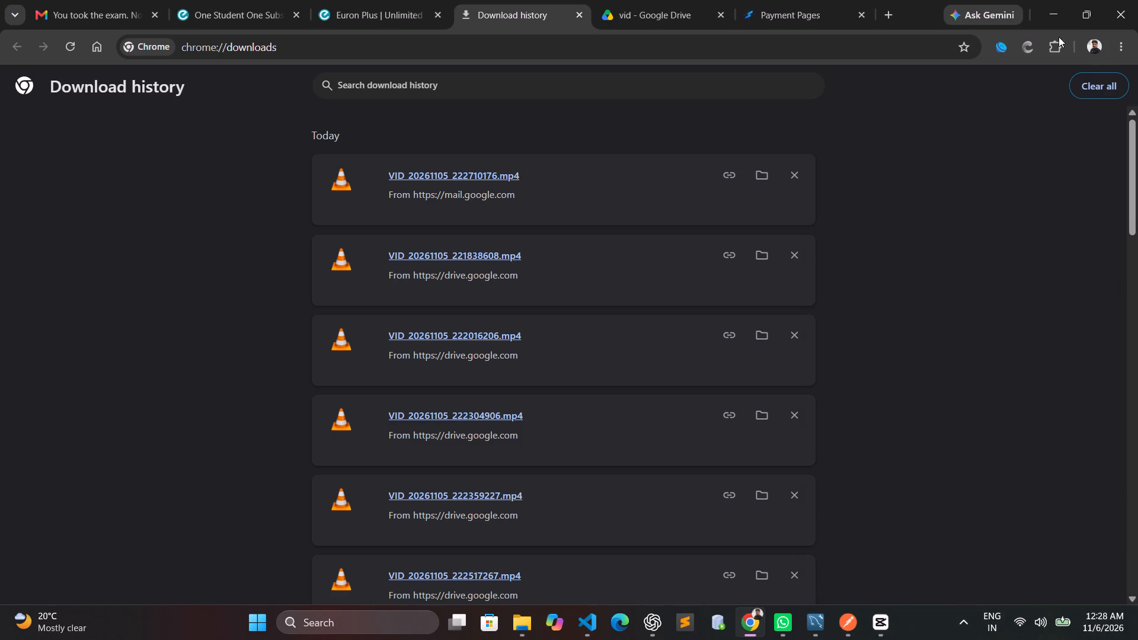
# Minimize the browser, close the Downloads folder window and switch to CapCut project 1105.
pyautogui.click(1049, 21)
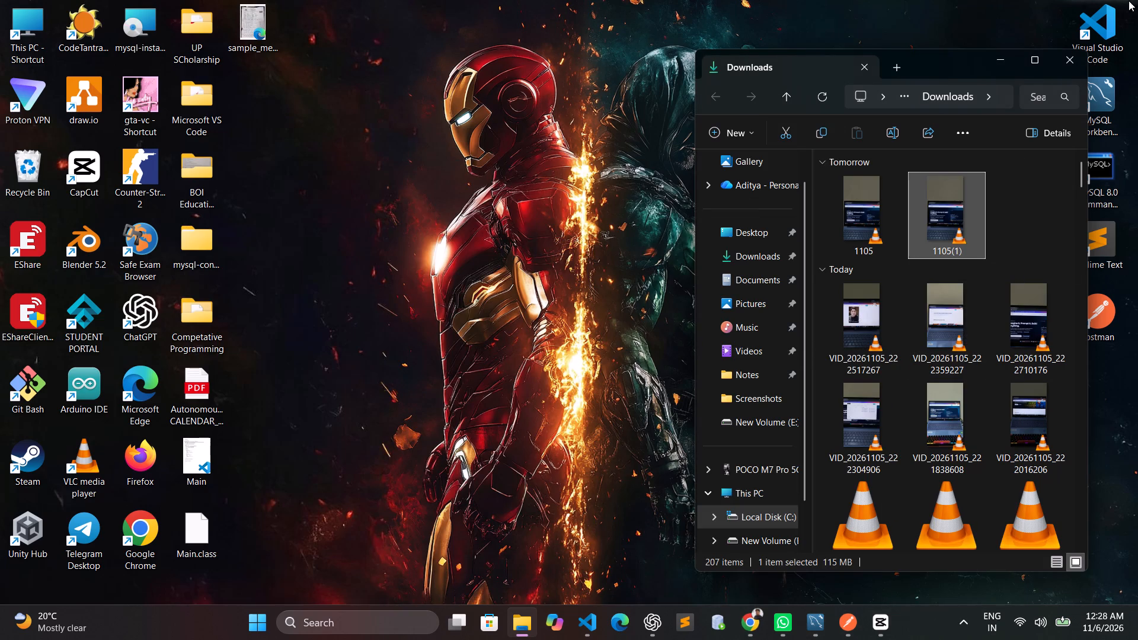
pyautogui.click(1074, 65)
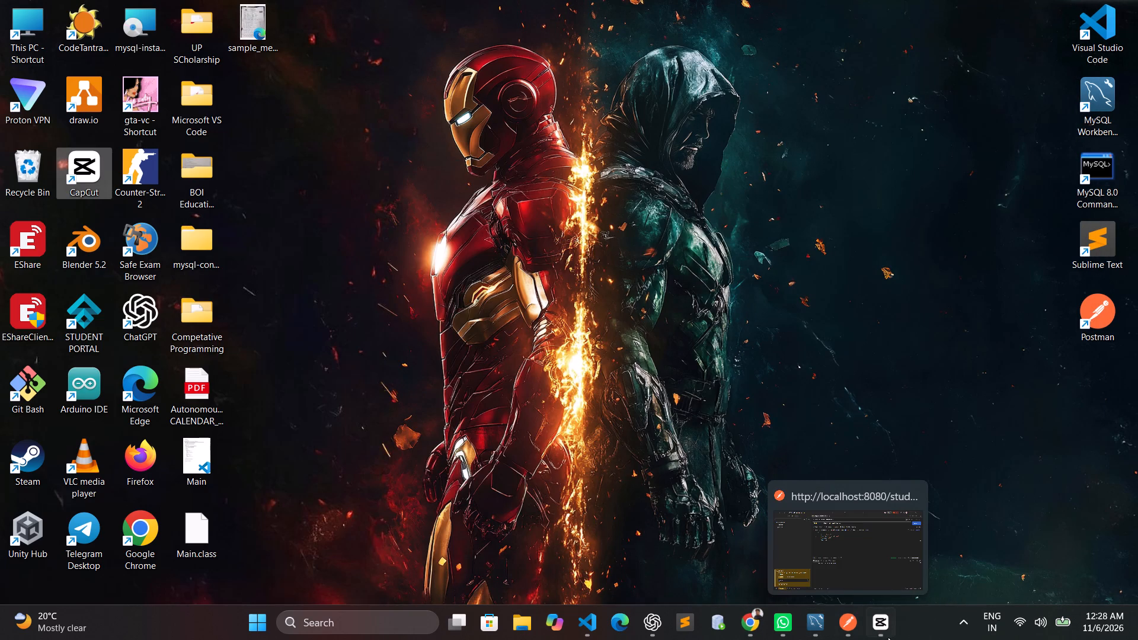
pyautogui.click(880, 629)
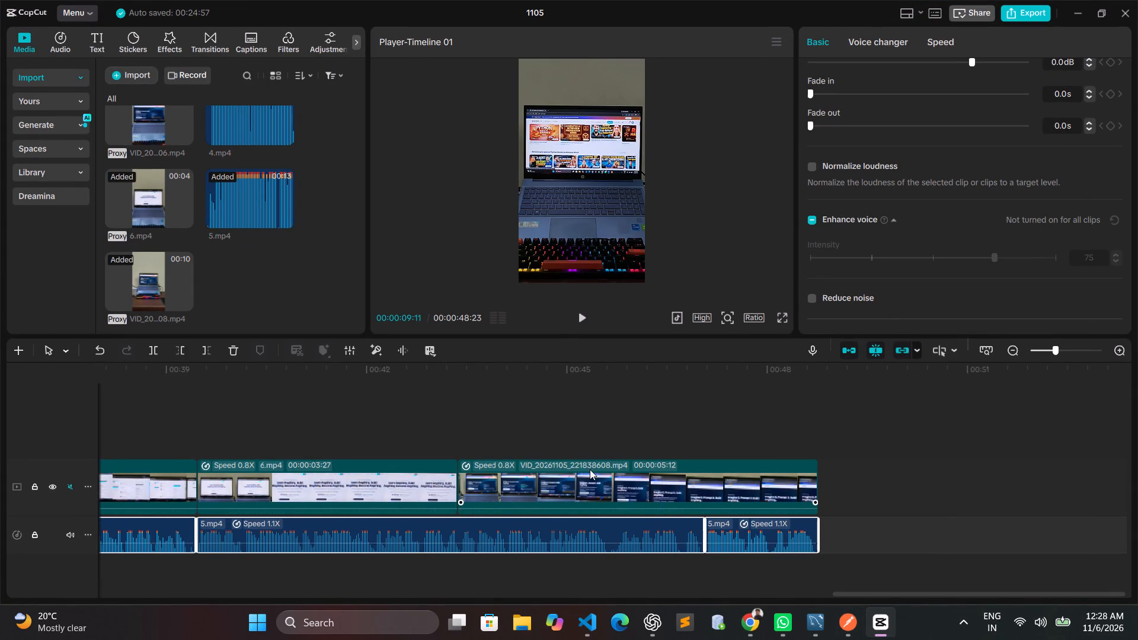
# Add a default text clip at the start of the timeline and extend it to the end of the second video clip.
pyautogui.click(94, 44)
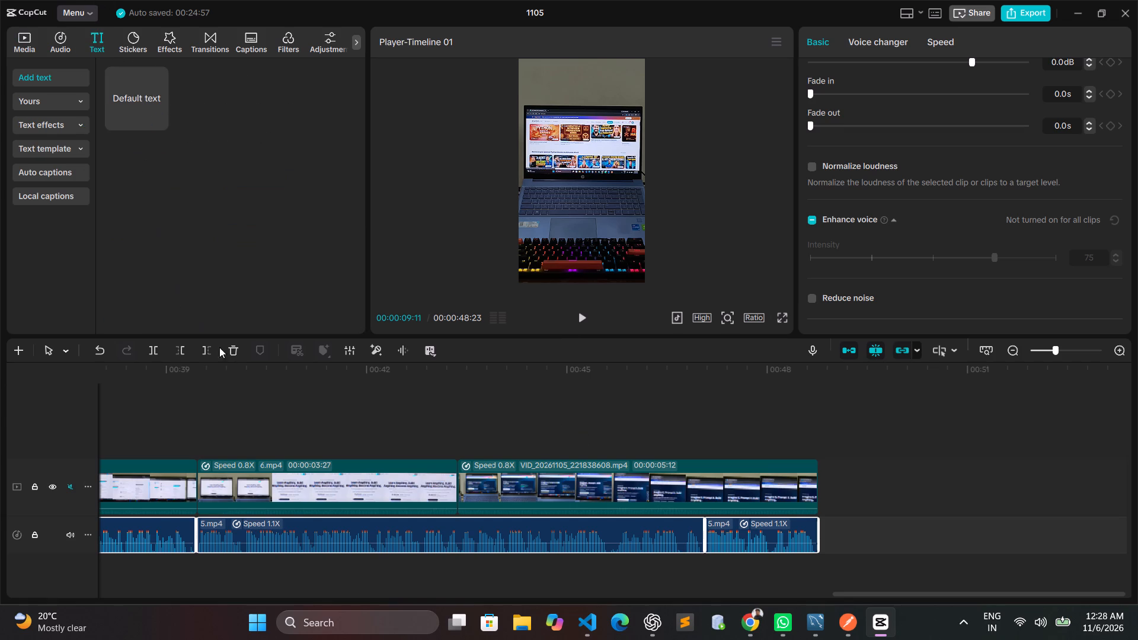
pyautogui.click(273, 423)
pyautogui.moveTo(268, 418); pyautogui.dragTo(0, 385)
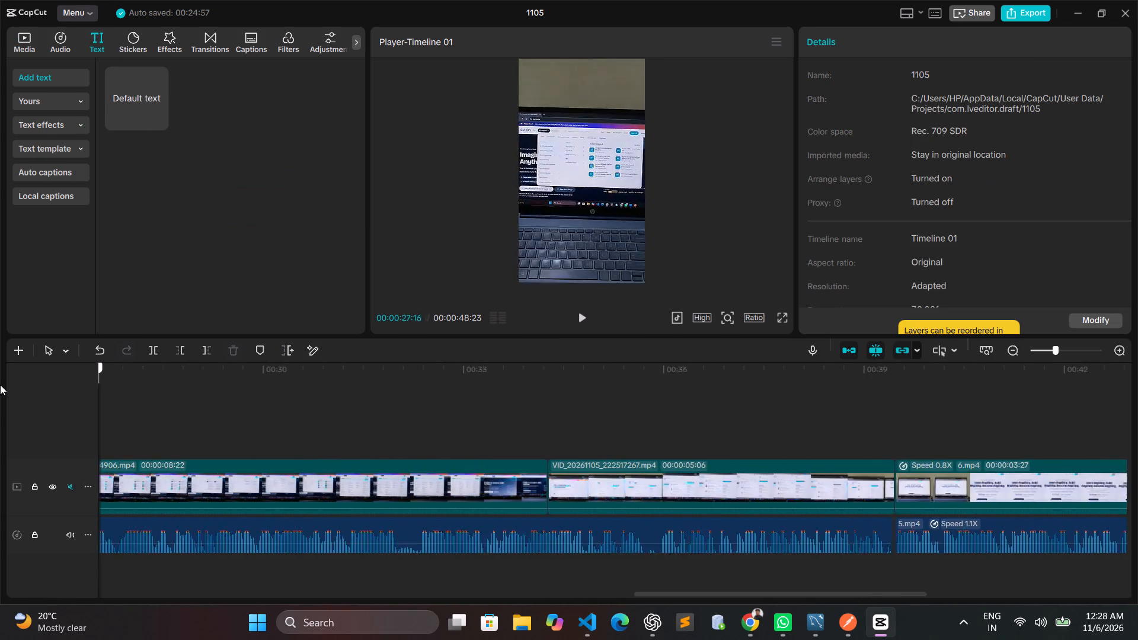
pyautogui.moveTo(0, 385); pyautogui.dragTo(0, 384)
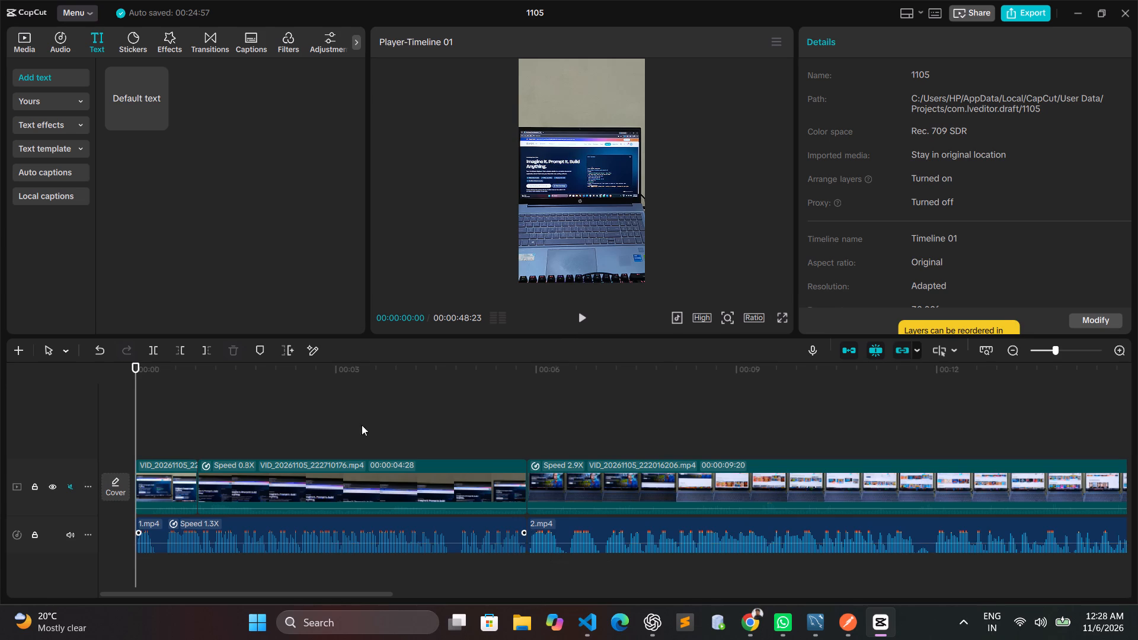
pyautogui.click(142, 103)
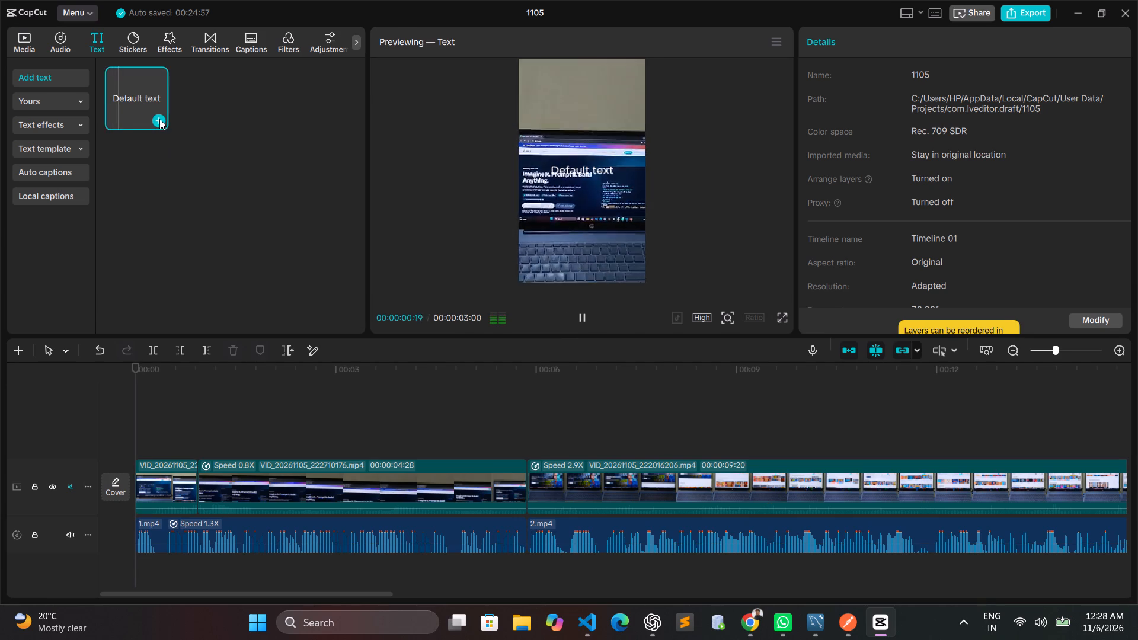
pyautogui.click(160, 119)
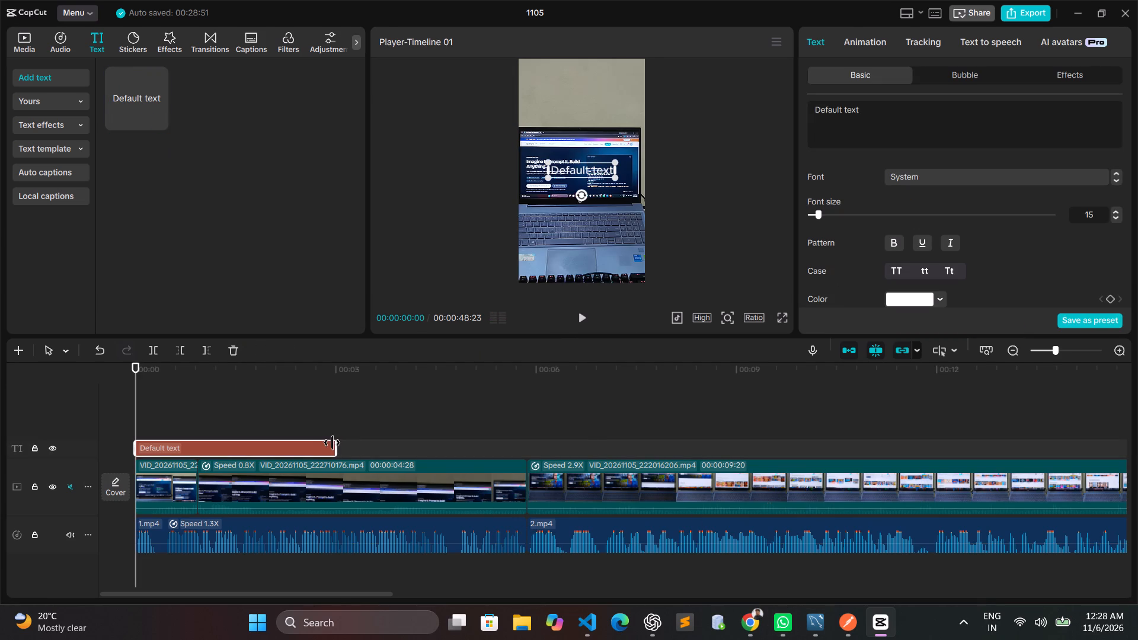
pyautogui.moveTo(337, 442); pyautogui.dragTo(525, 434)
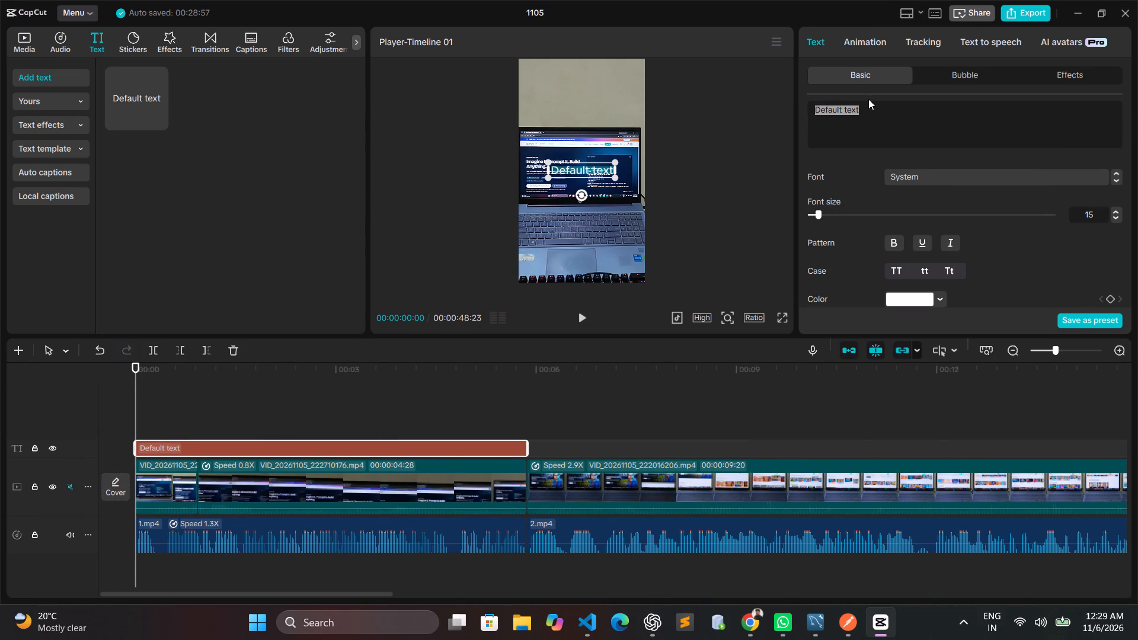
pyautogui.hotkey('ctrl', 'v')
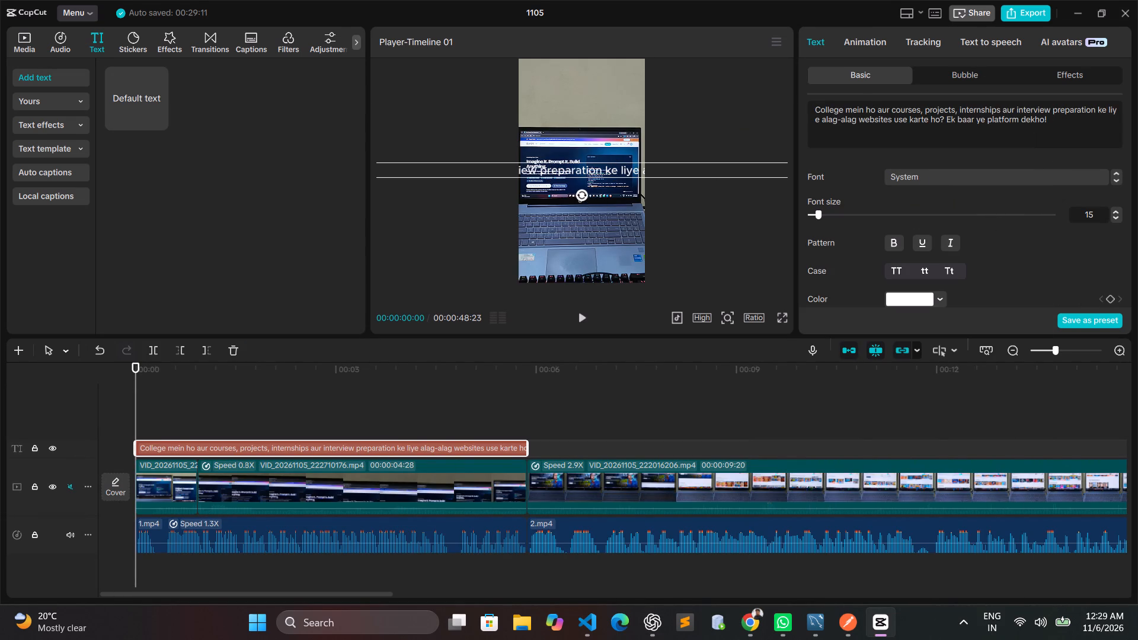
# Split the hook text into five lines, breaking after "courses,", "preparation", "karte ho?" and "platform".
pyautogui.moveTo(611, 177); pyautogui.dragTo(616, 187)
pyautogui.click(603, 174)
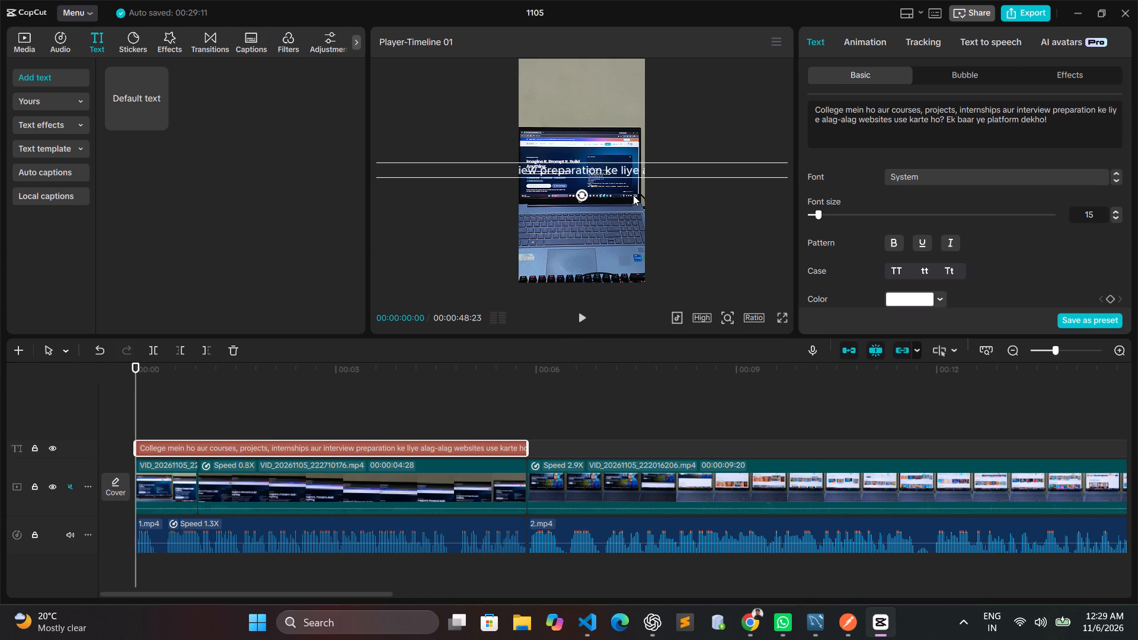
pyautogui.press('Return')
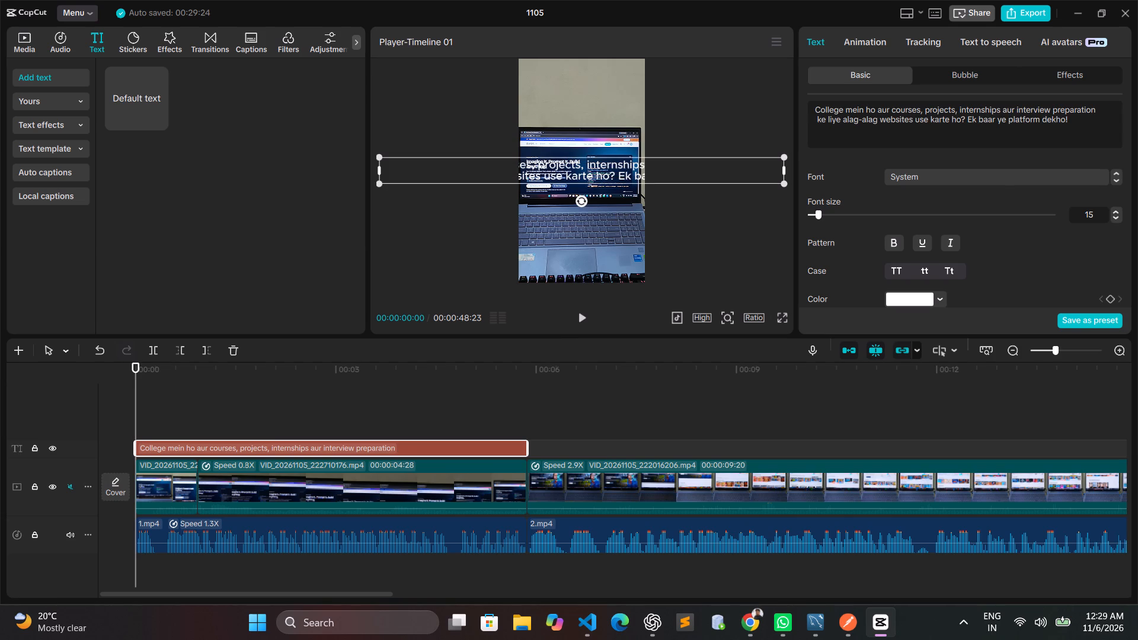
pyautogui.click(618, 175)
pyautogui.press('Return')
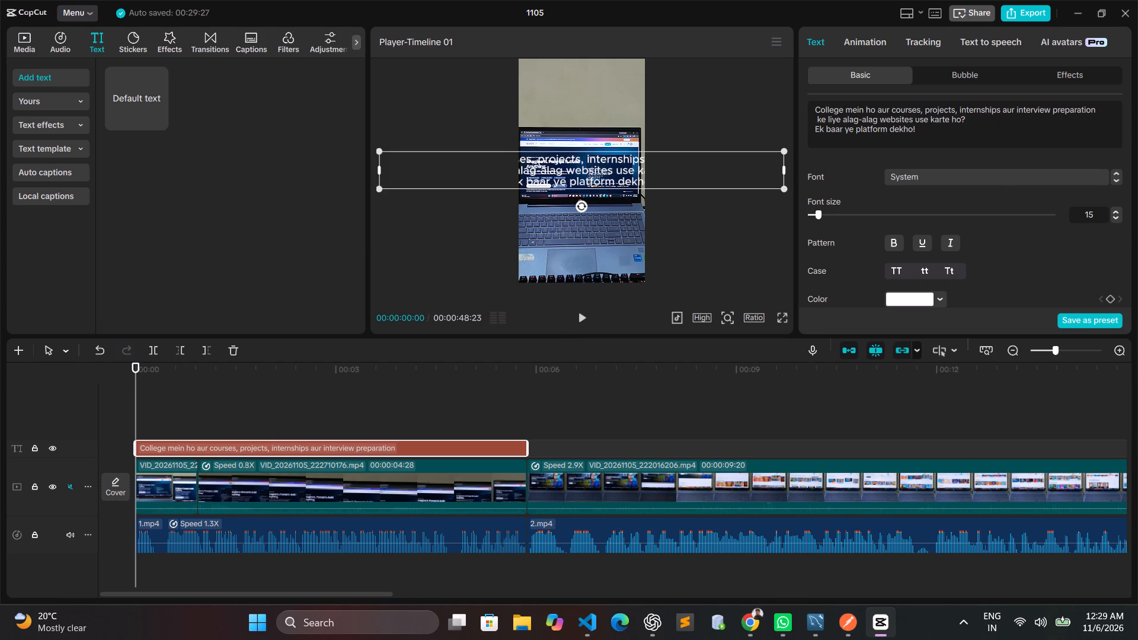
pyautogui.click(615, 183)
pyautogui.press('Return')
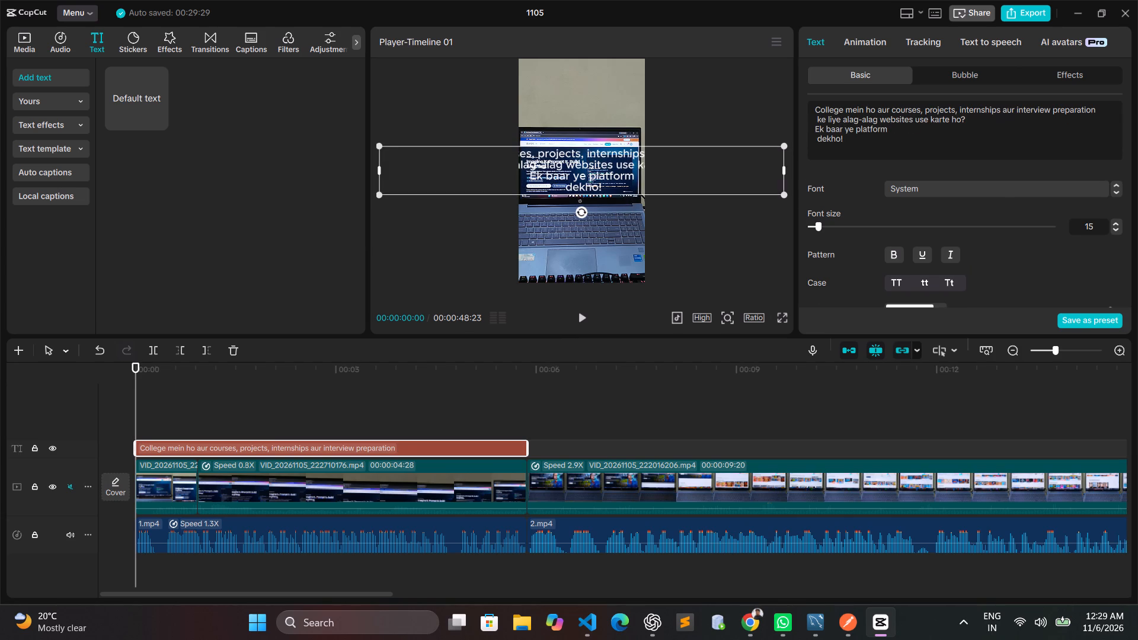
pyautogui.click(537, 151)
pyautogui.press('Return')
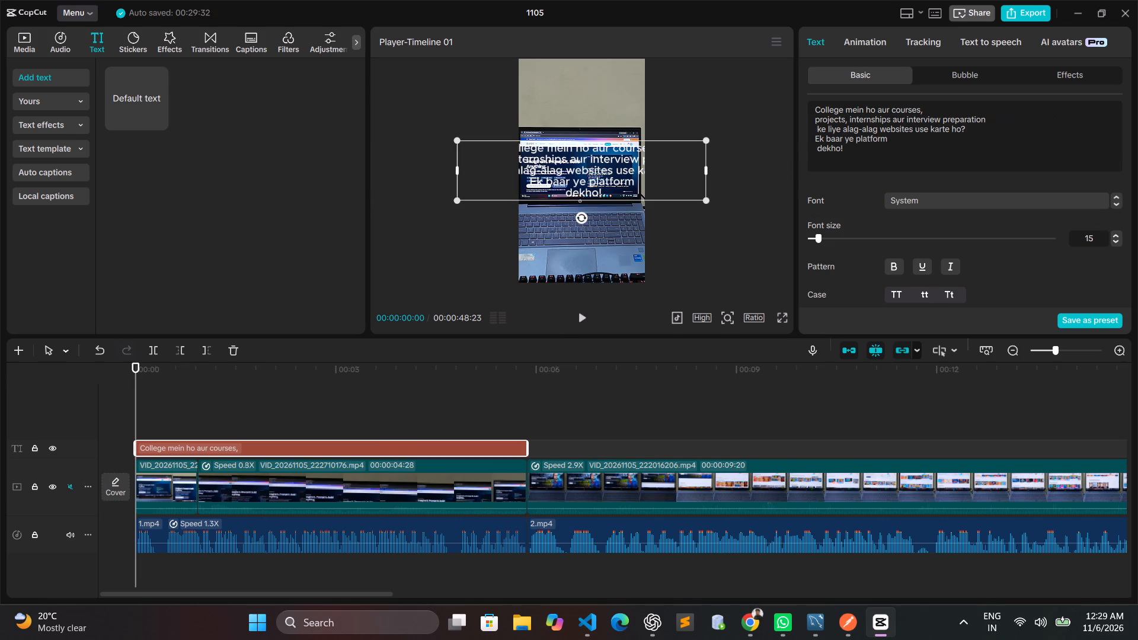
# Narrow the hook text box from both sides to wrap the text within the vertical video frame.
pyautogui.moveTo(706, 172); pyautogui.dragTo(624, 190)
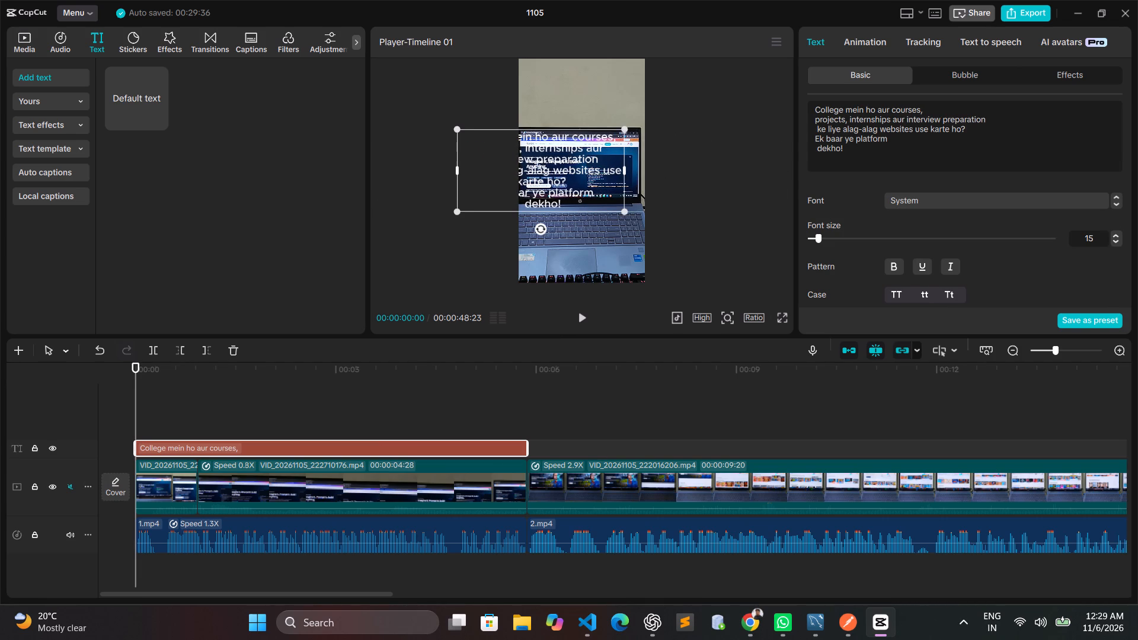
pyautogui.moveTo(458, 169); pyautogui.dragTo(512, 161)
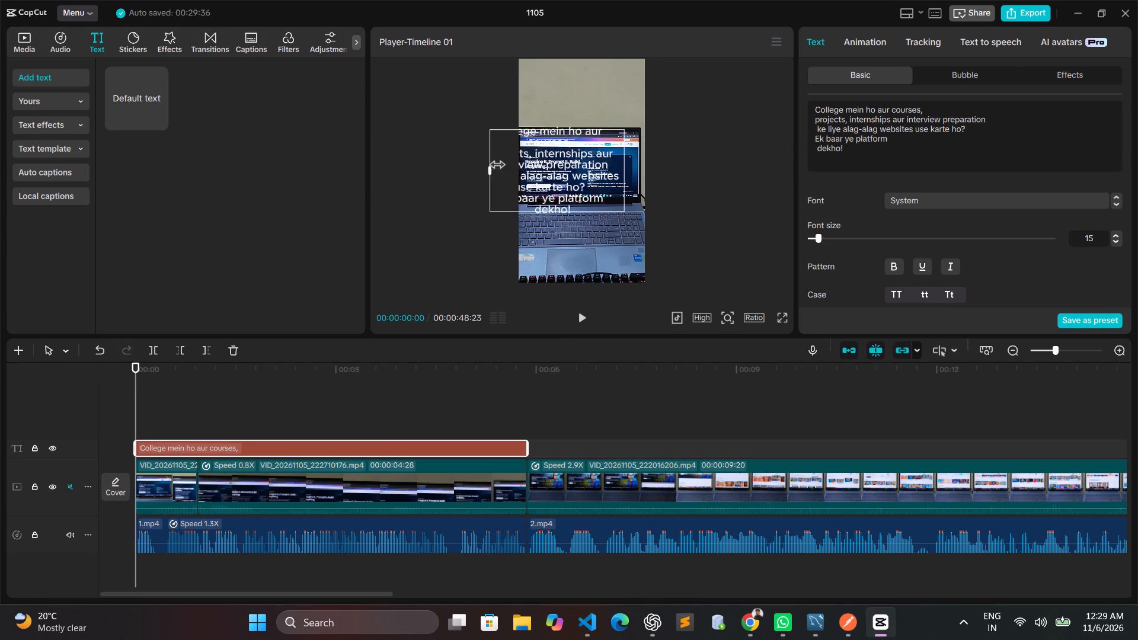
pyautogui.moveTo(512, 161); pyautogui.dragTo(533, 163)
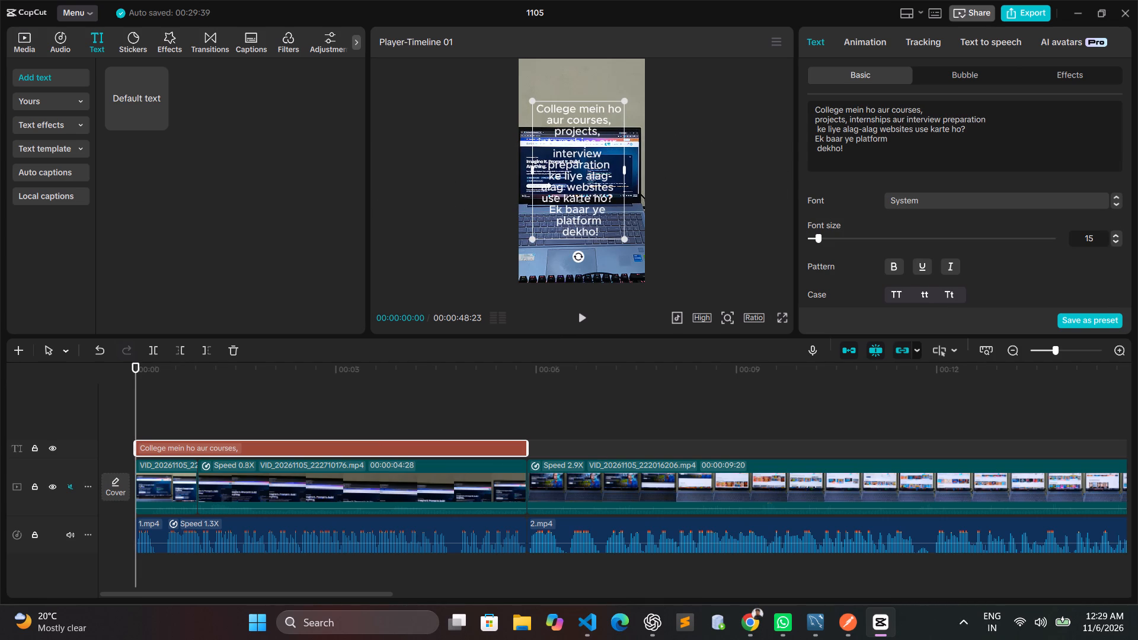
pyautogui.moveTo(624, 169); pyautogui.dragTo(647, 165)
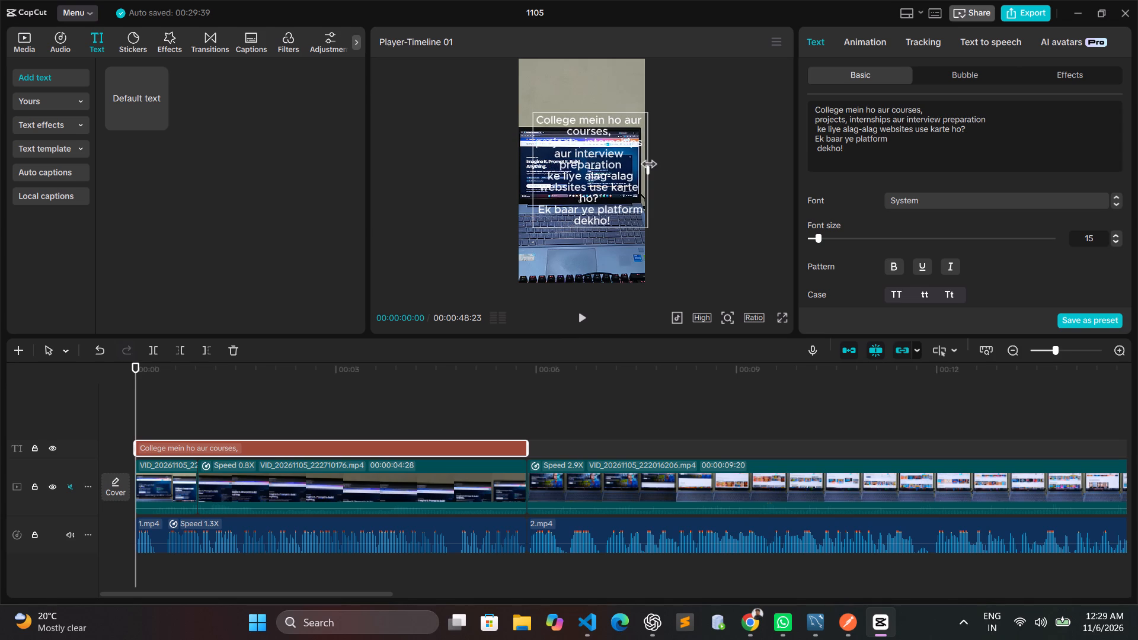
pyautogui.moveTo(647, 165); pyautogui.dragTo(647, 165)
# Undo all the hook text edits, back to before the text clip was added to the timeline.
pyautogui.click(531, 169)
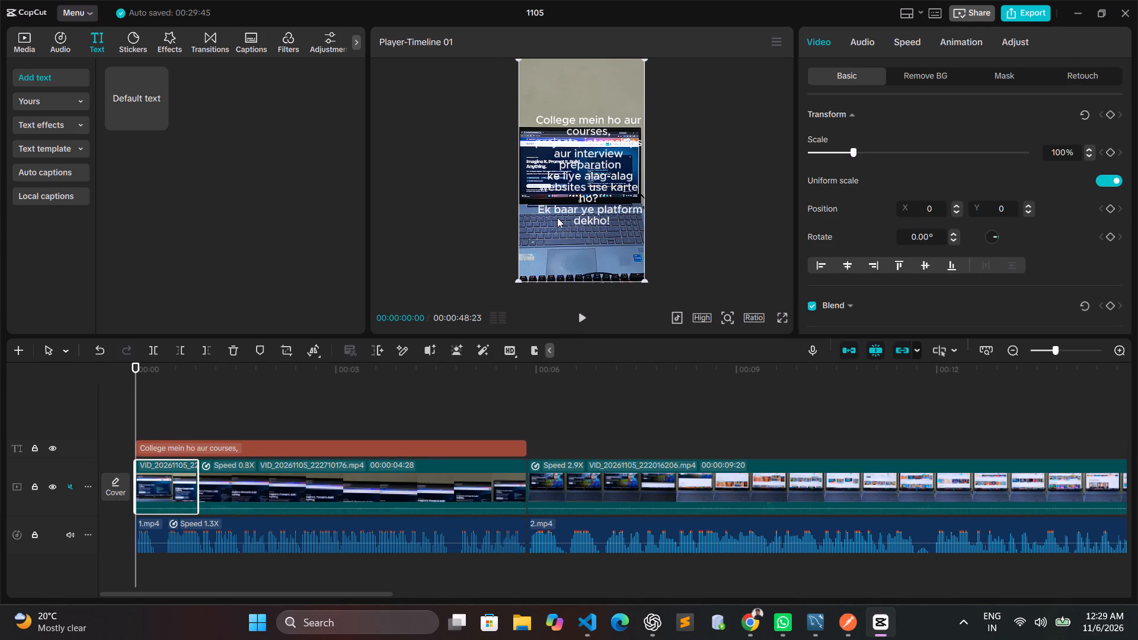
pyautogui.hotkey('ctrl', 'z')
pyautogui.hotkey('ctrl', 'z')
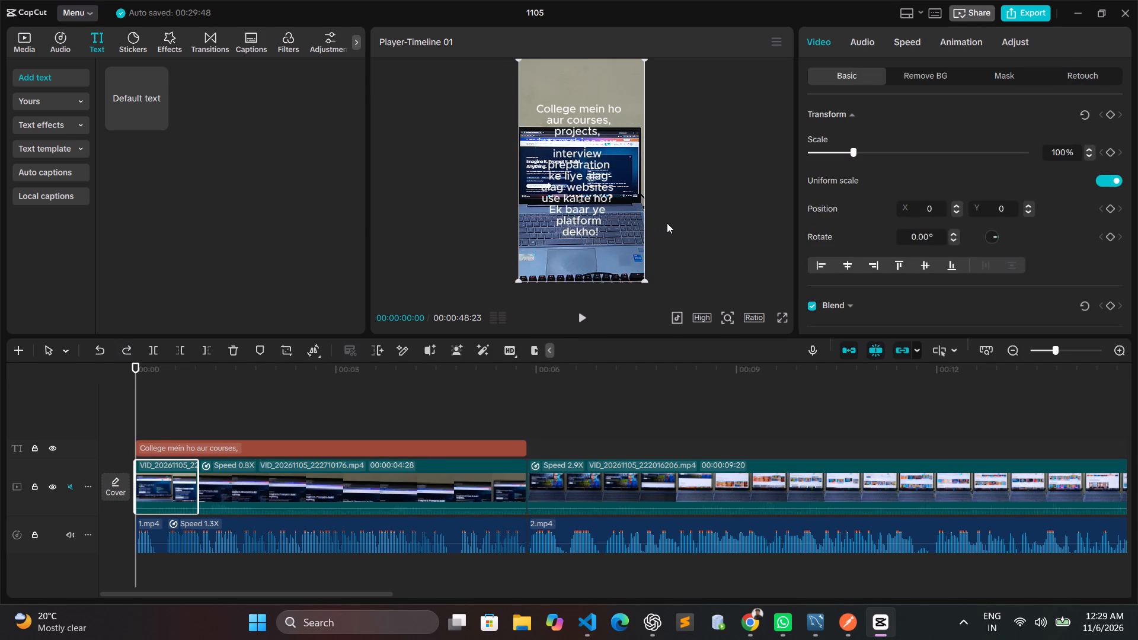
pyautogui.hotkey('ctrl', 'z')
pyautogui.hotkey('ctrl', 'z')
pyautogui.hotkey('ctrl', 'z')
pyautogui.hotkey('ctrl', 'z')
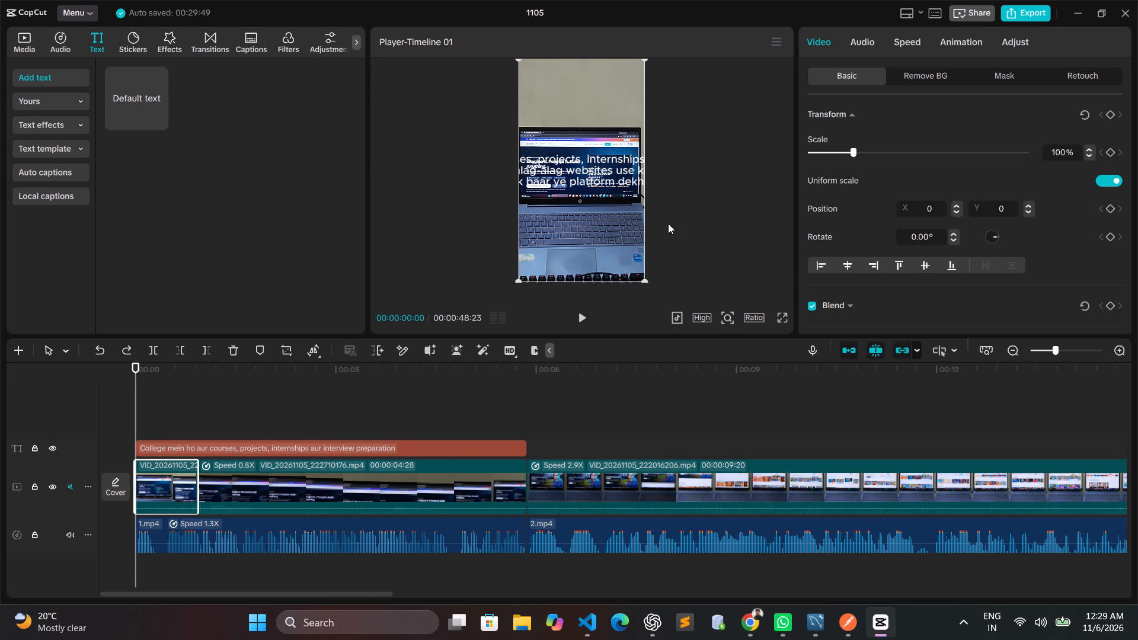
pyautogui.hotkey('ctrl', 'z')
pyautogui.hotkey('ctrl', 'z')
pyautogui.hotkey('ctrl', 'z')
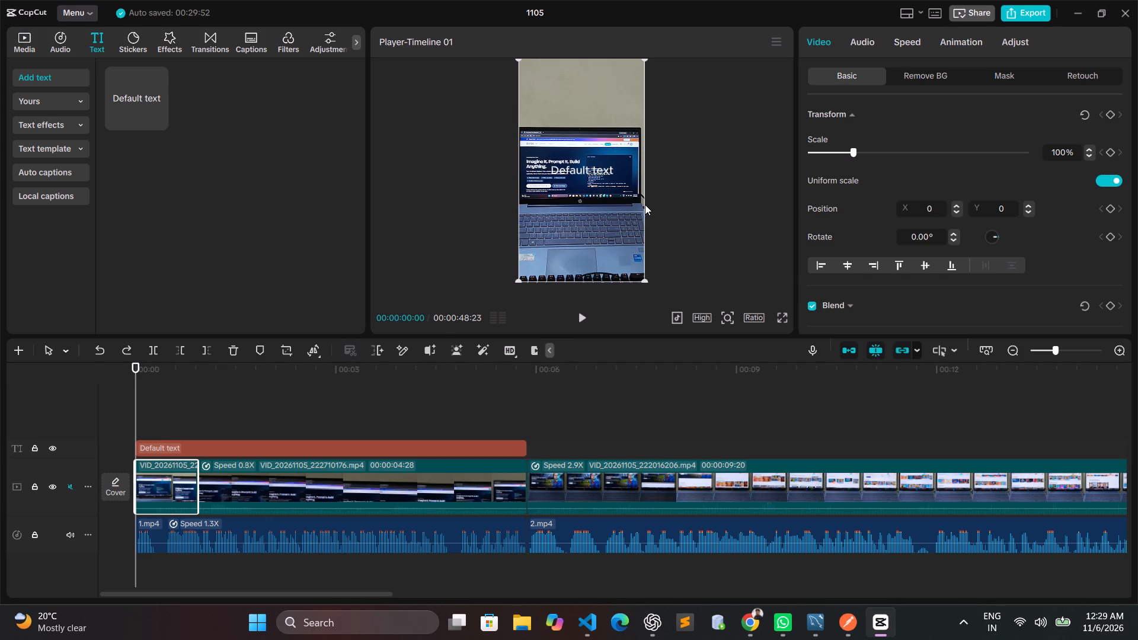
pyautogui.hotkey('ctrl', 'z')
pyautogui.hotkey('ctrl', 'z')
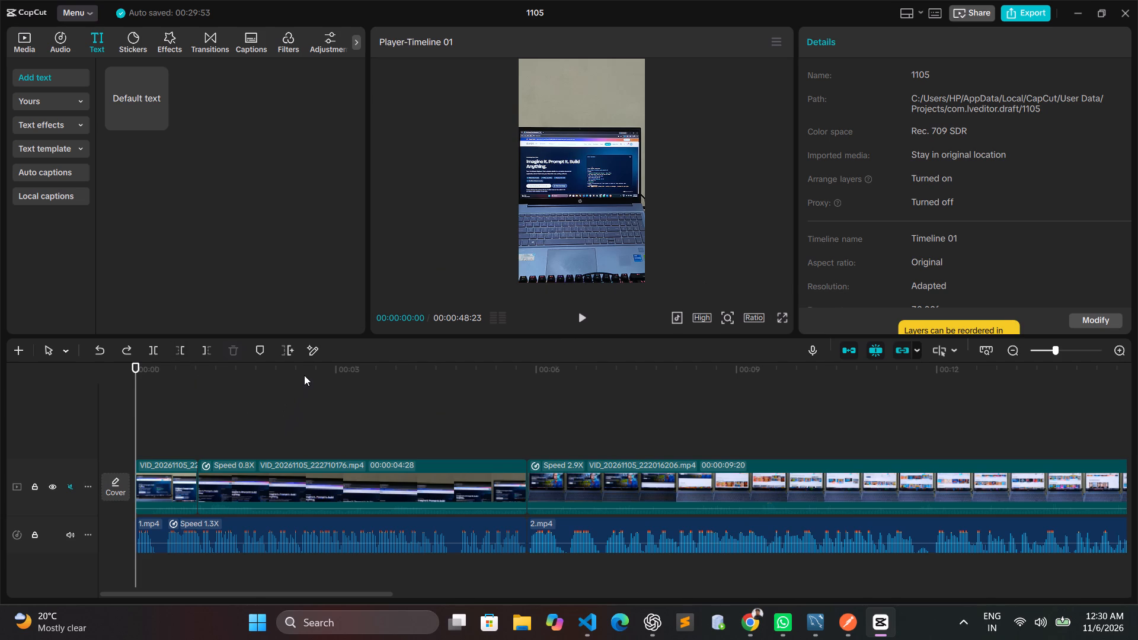
# Undo three more edits made before the text clip, and play back the opening clips of the reel.
pyautogui.hotkey('ctrl', 'z')
pyautogui.hotkey('ctrl', 'z')
pyautogui.hotkey('ctrl', 'z')
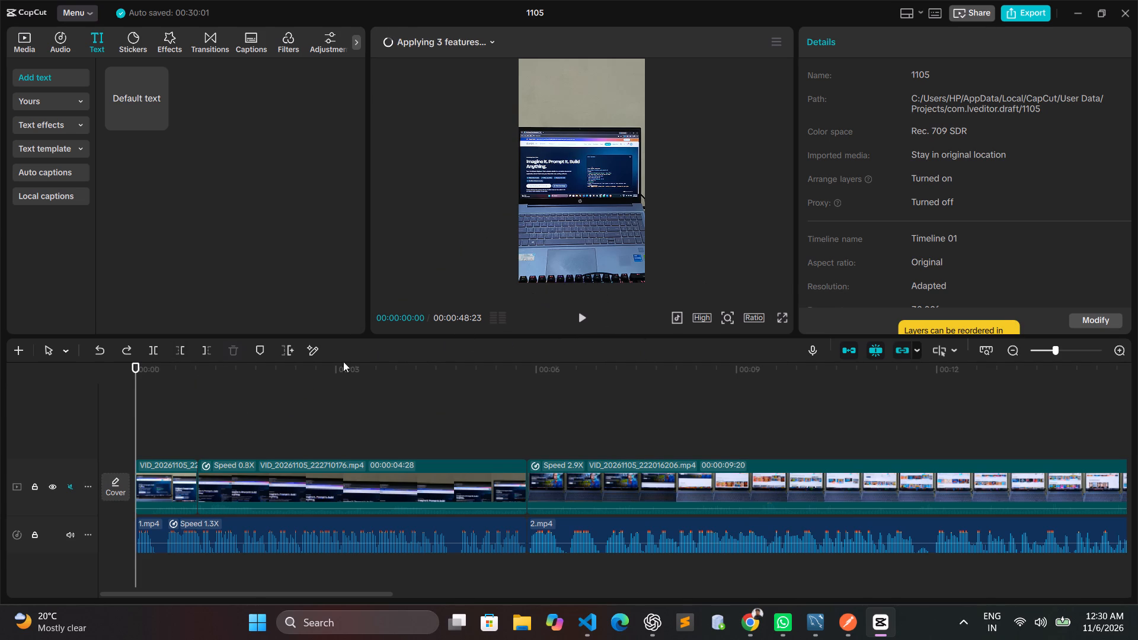
pyautogui.click(578, 311)
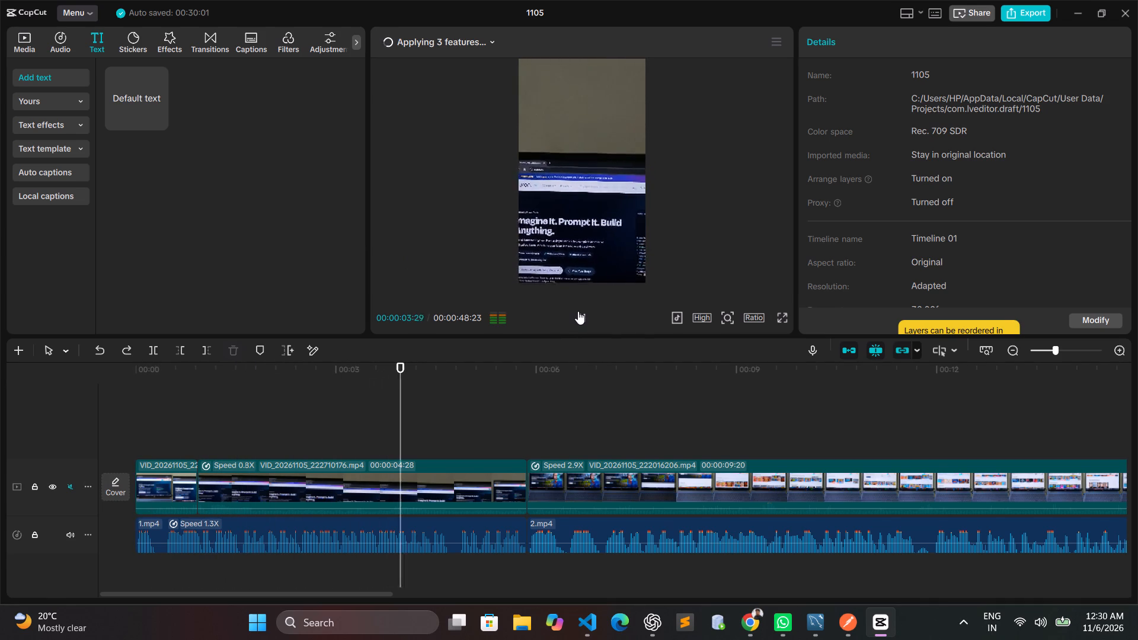
pyautogui.click(578, 311)
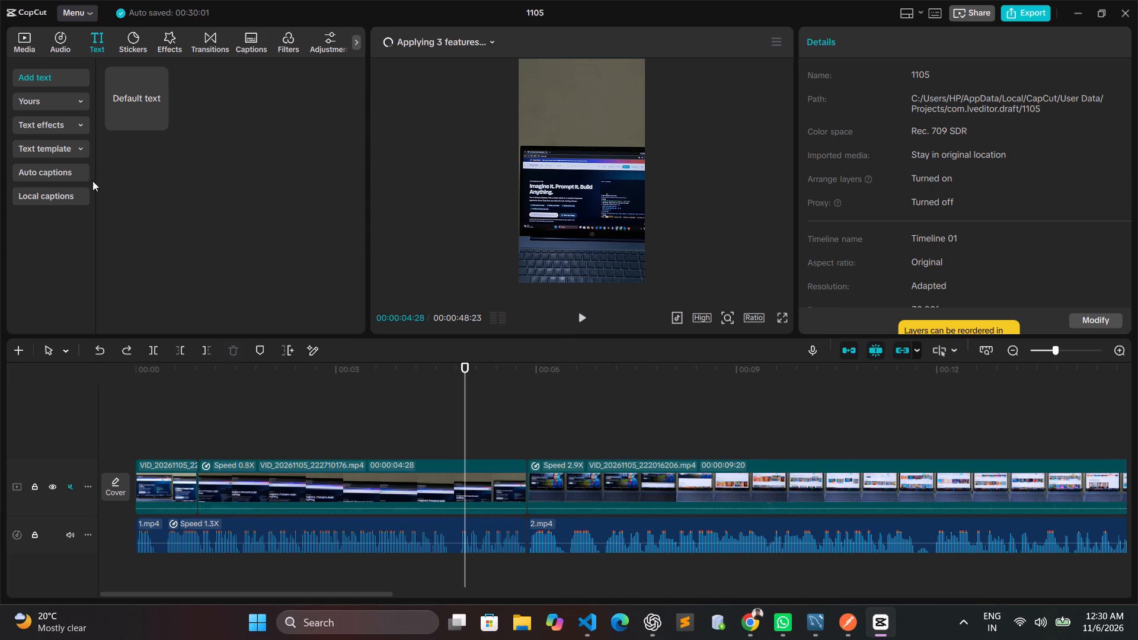
# Generate auto captions for the reel with English as the spoken language and filler word identification on.
pyautogui.click(58, 175)
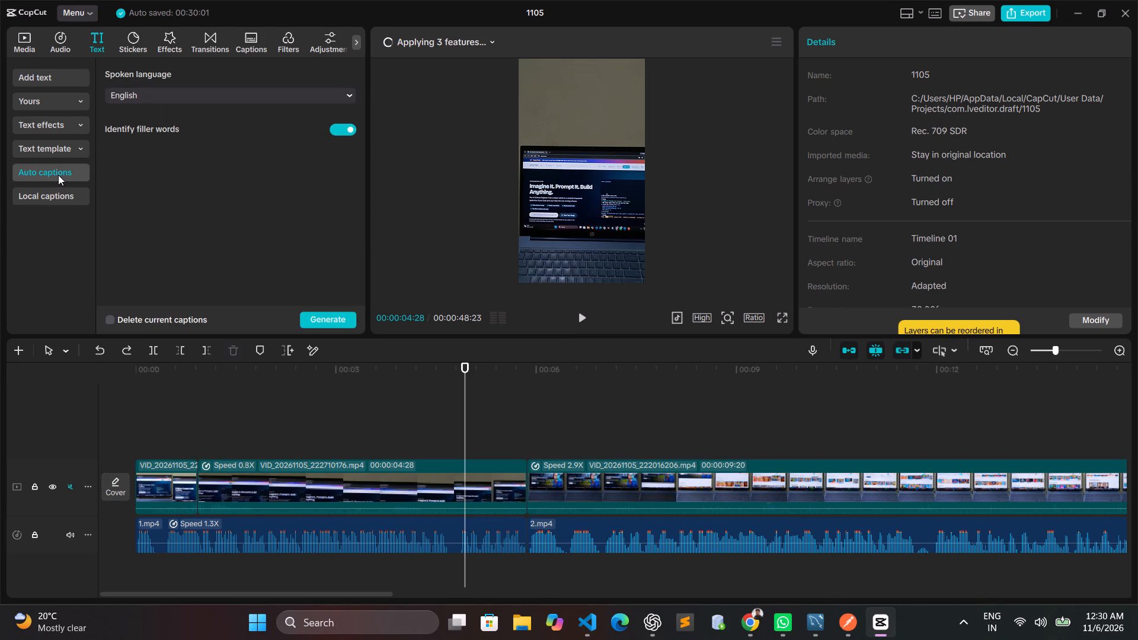
pyautogui.click(337, 319)
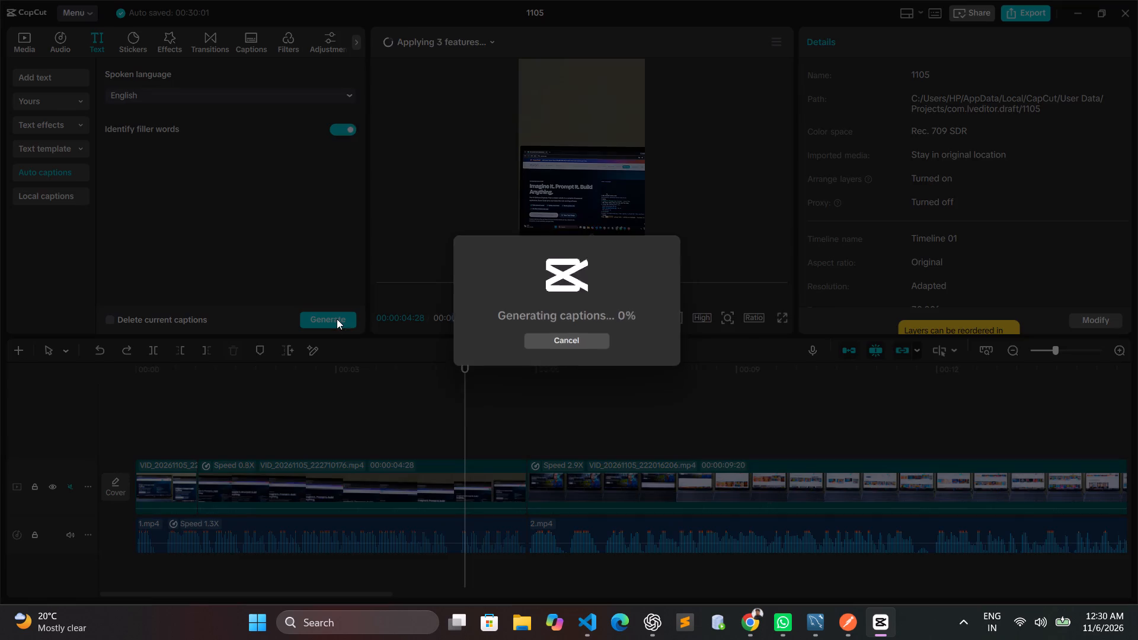
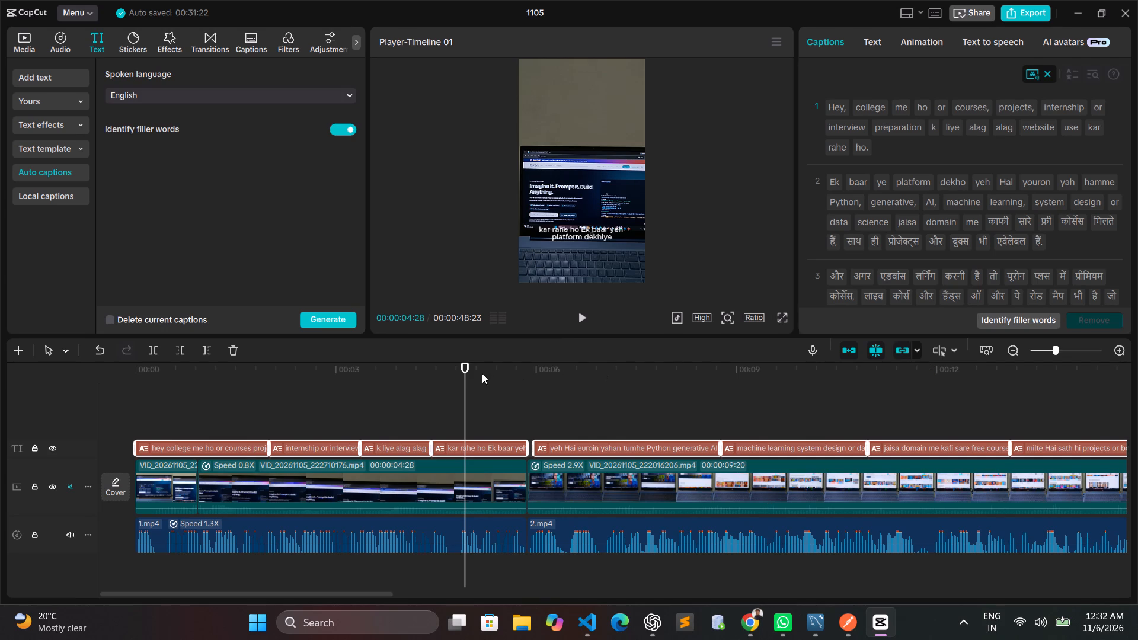
# Apply the black text preset style with a white outline to all captions, previewing from the start of the timeline.
pyautogui.moveTo(463, 366); pyautogui.dragTo(84, 365)
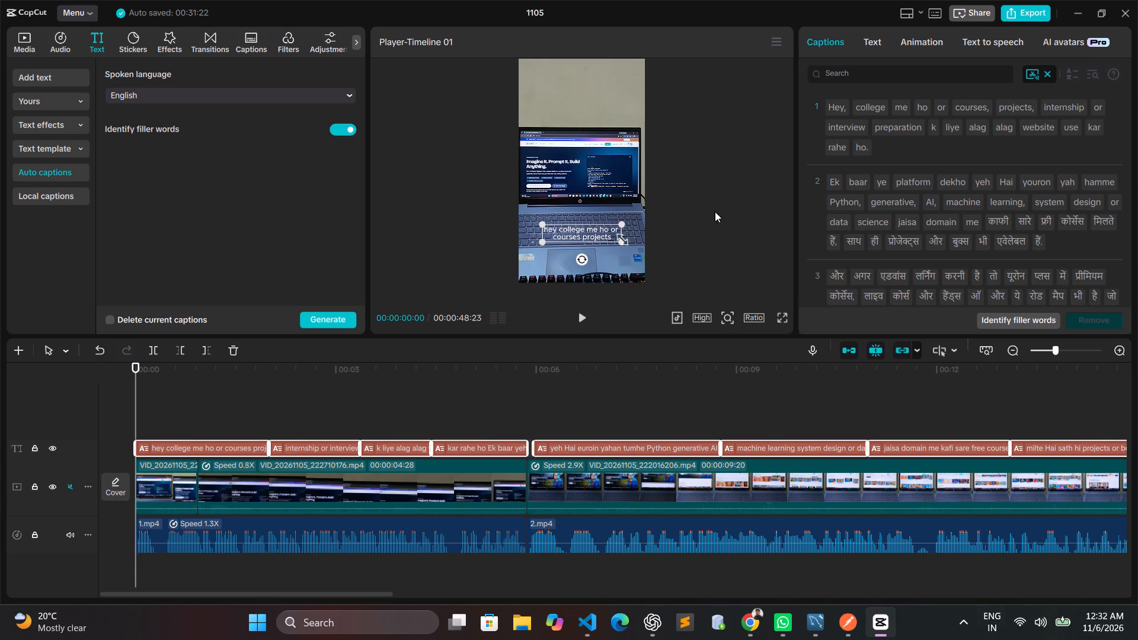
pyautogui.click(919, 45)
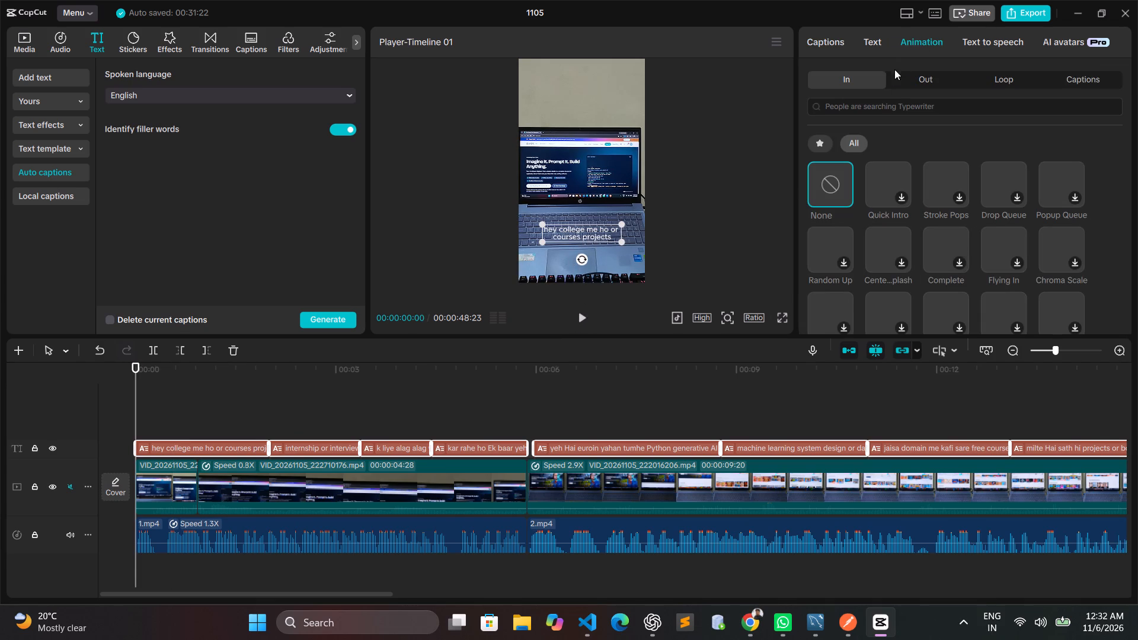
pyautogui.click(867, 43)
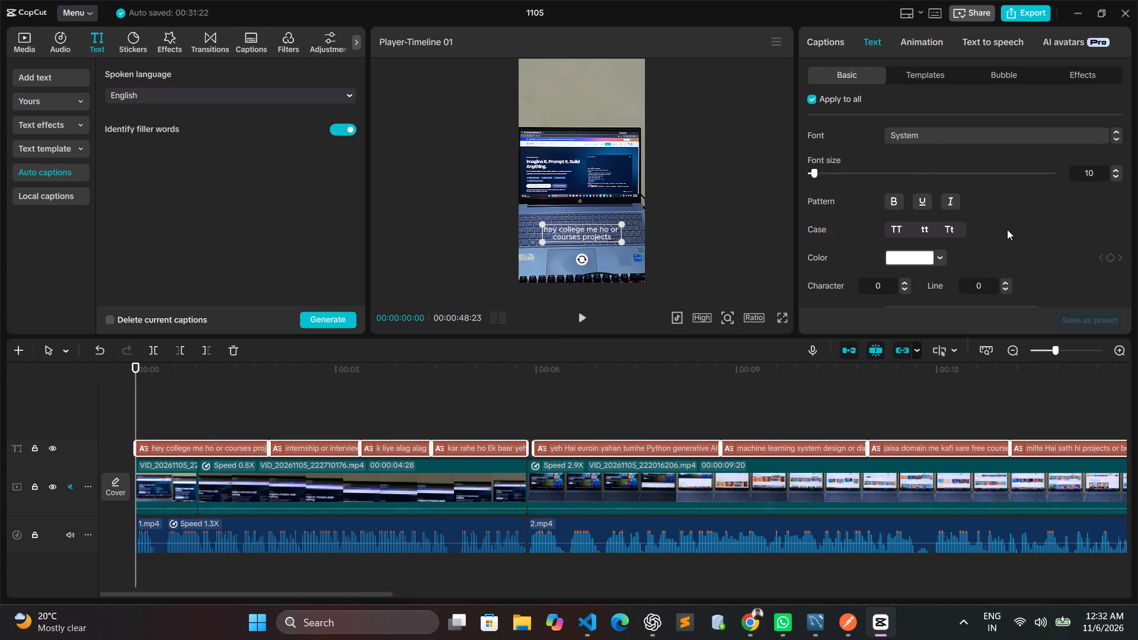
pyautogui.scroll(-3, 1007, 229)
pyautogui.click(902, 263)
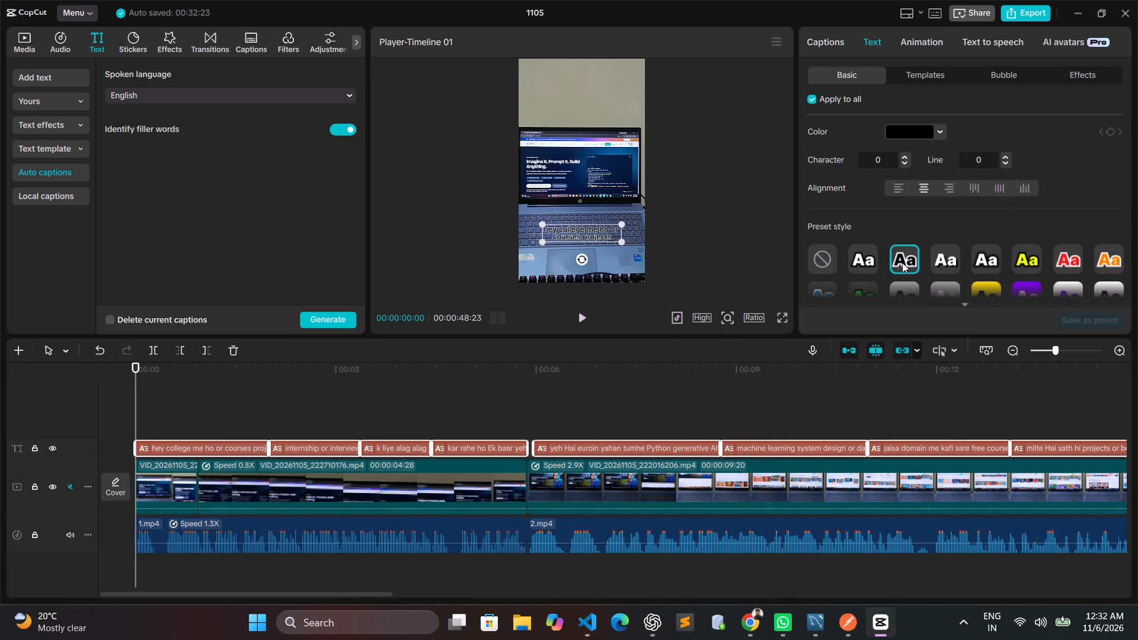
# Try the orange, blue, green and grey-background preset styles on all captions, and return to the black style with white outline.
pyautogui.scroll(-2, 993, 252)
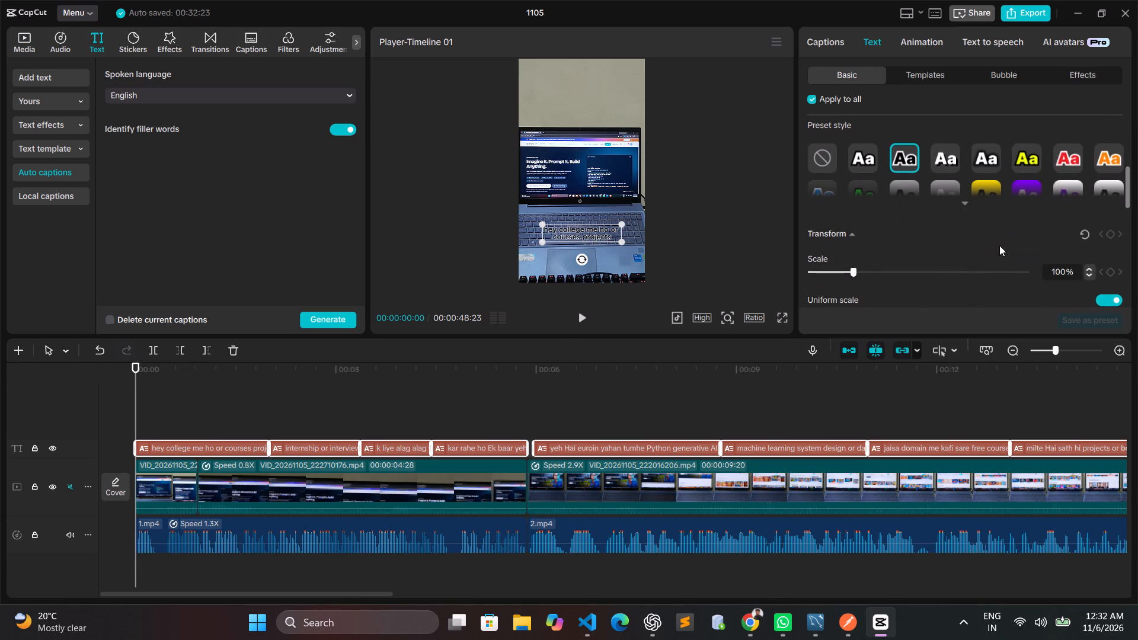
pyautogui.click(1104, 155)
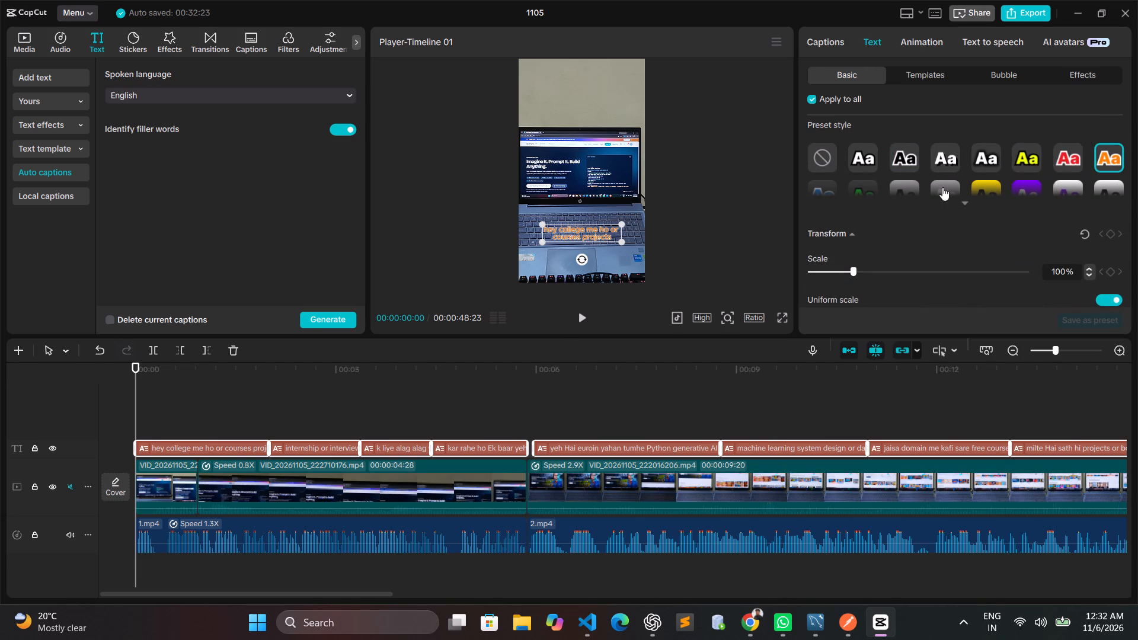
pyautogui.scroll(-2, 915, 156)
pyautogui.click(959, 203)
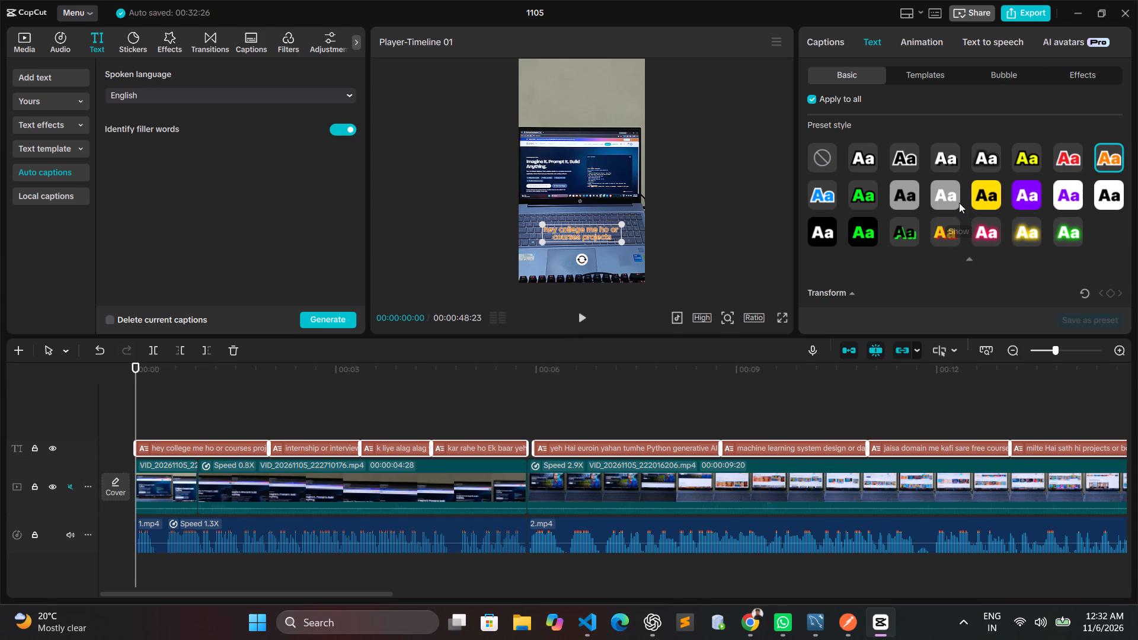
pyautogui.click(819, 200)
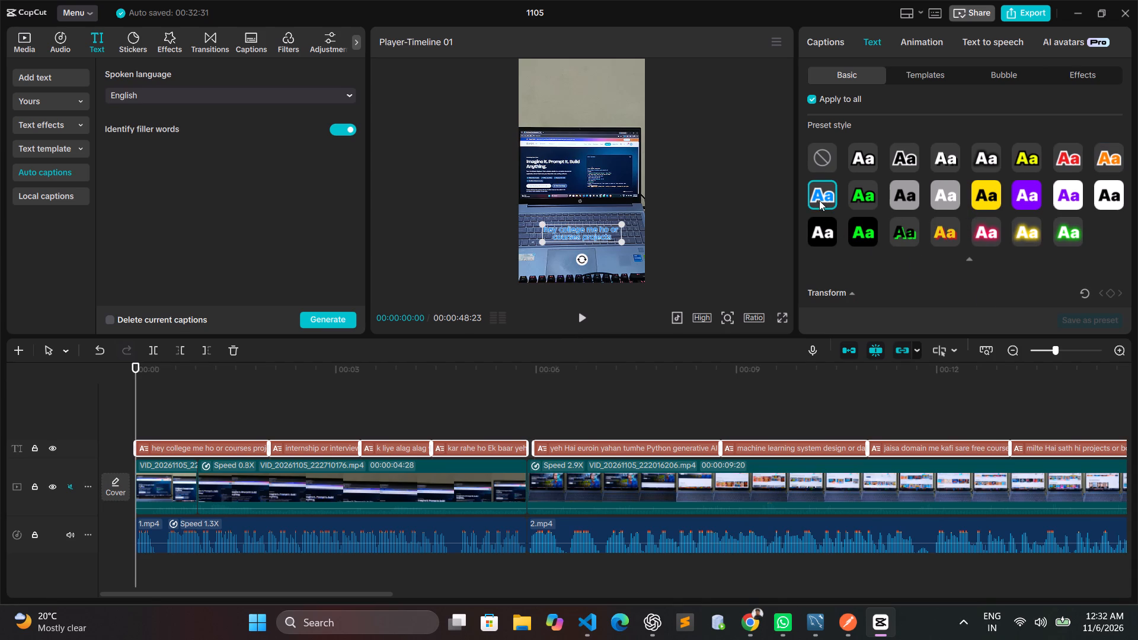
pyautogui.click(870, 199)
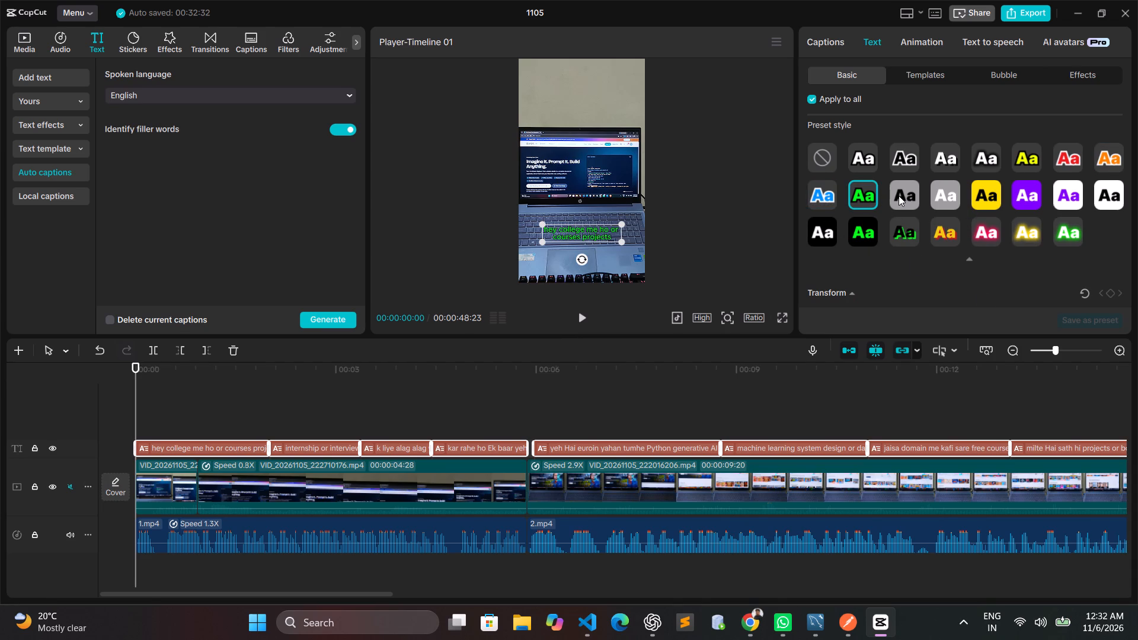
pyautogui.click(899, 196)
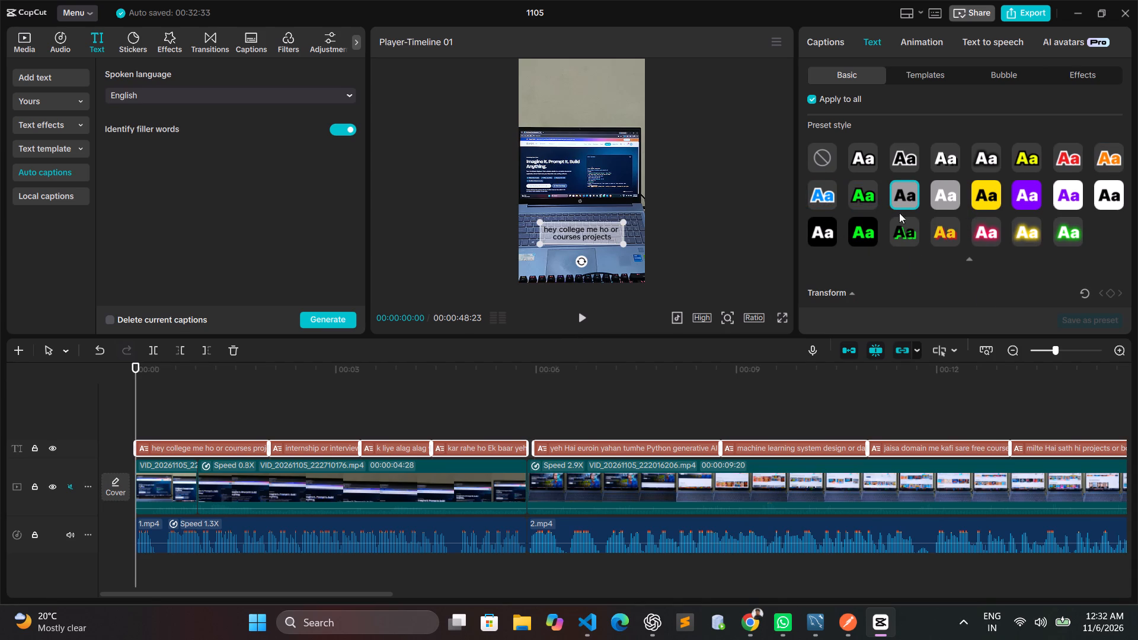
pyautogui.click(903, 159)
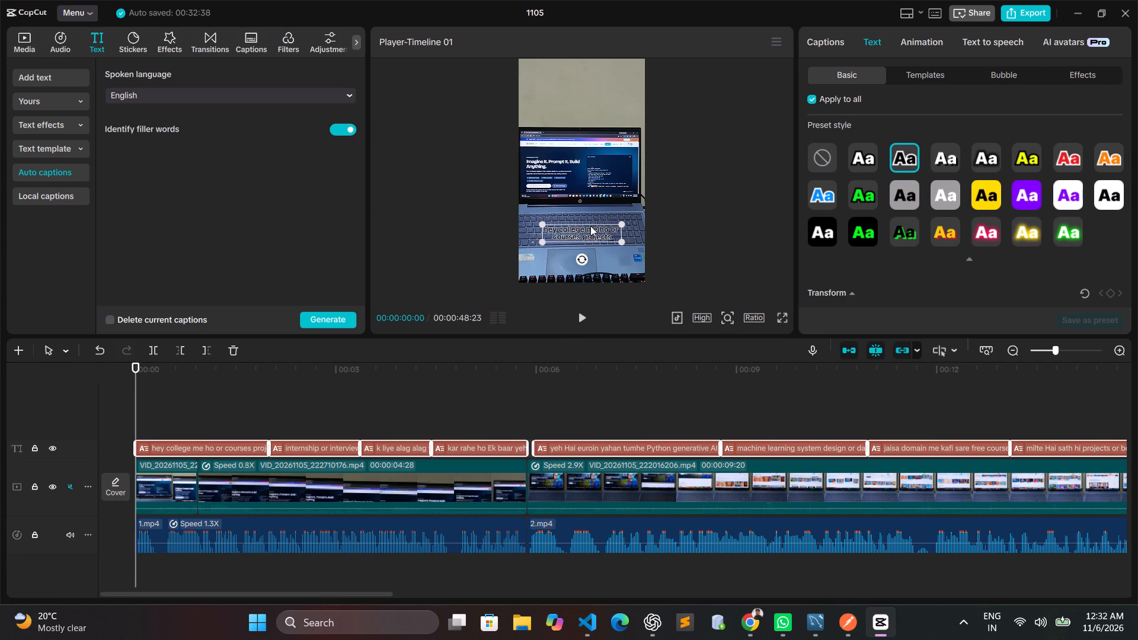
# Move the captions lower in the video frame, below the laptop's keyboard.
pyautogui.moveTo(590, 226); pyautogui.dragTo(584, 251)
pyautogui.click(584, 251)
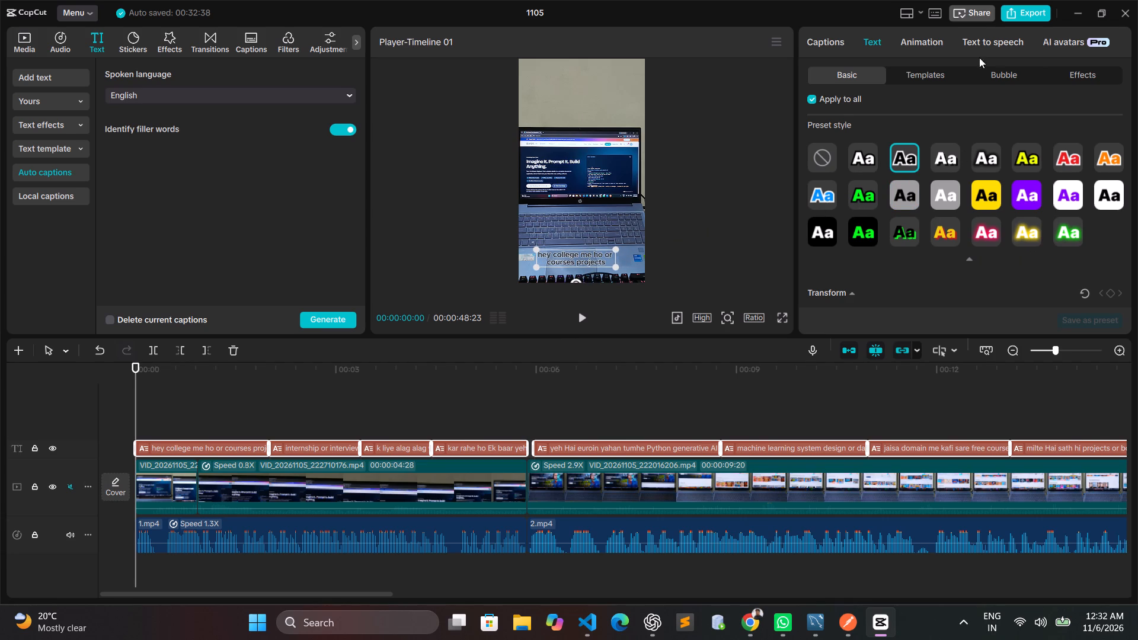
# Play the reel from the start in full screen to check the caption style and placement.
pyautogui.click(782, 314)
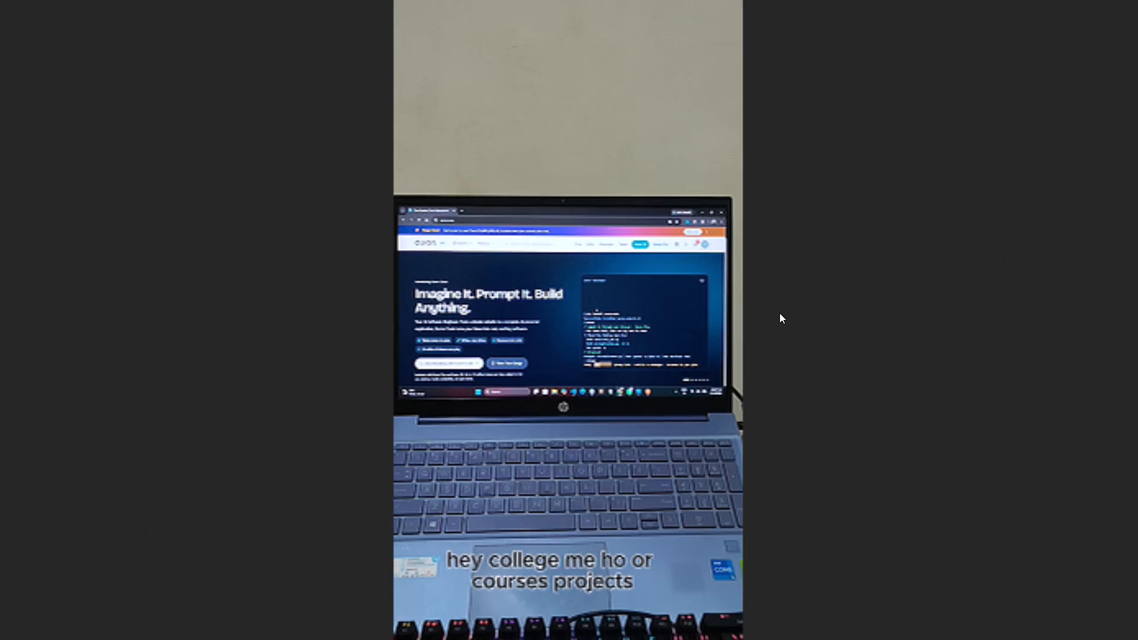
pyautogui.click(625, 417)
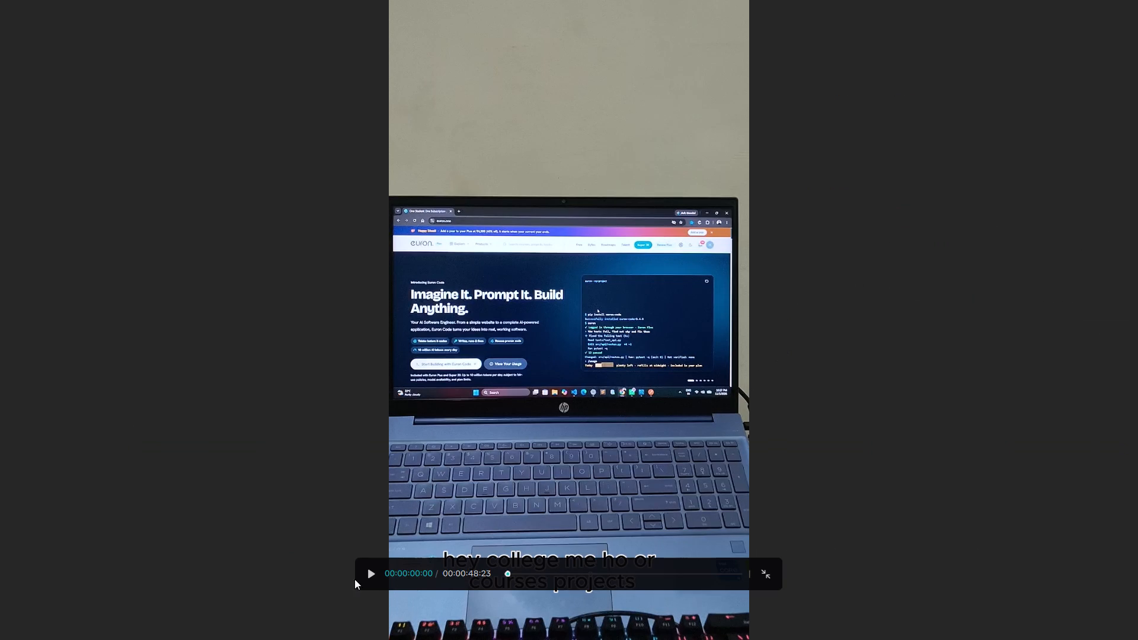
pyautogui.click(376, 577)
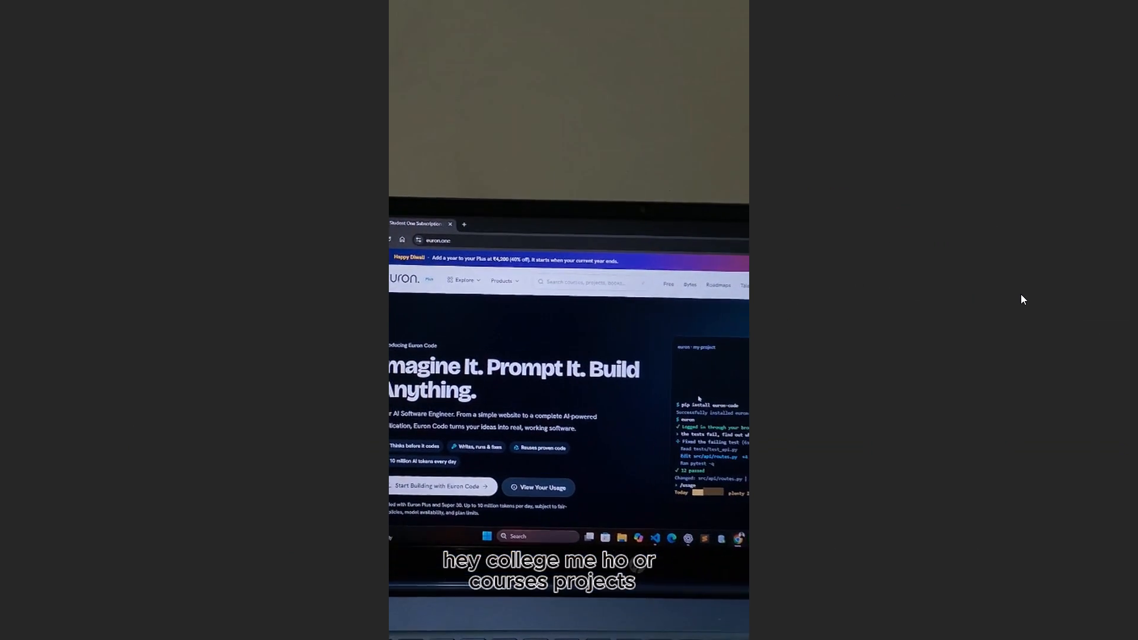
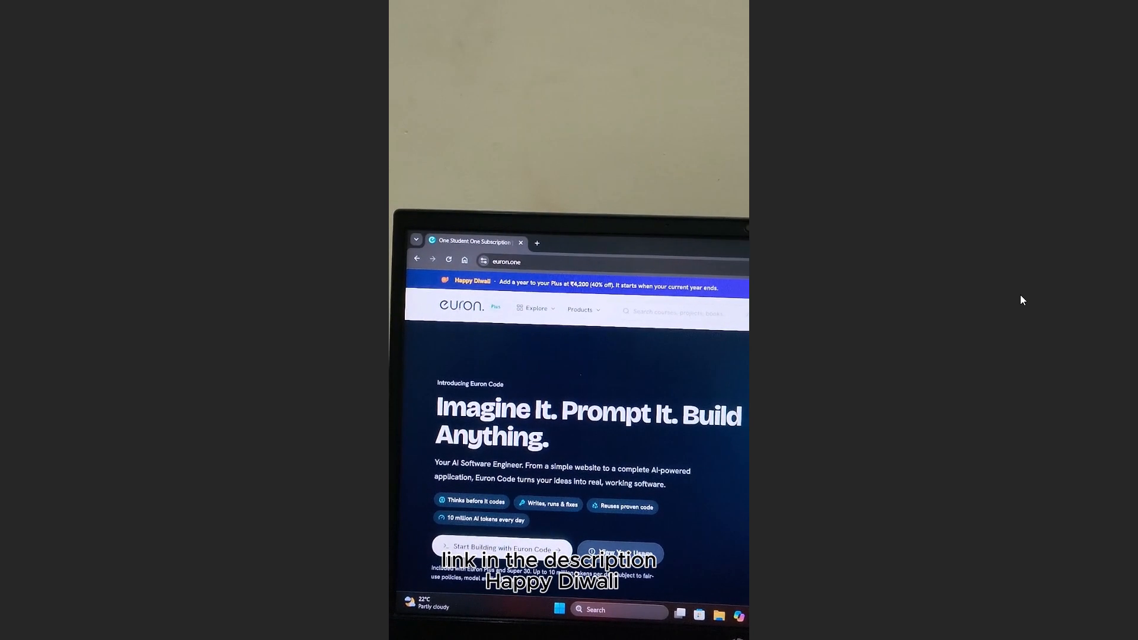
# Leave the full-screen preview and minimize the video editor to show the desktop.
pyautogui.press('Escape')
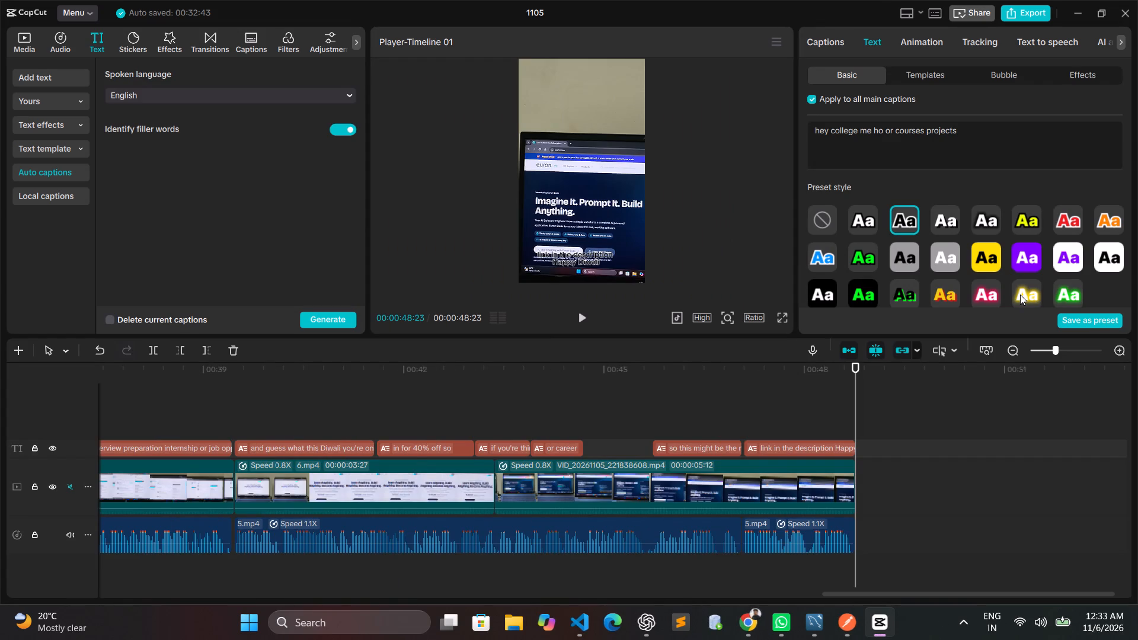
pyautogui.click(1072, 7)
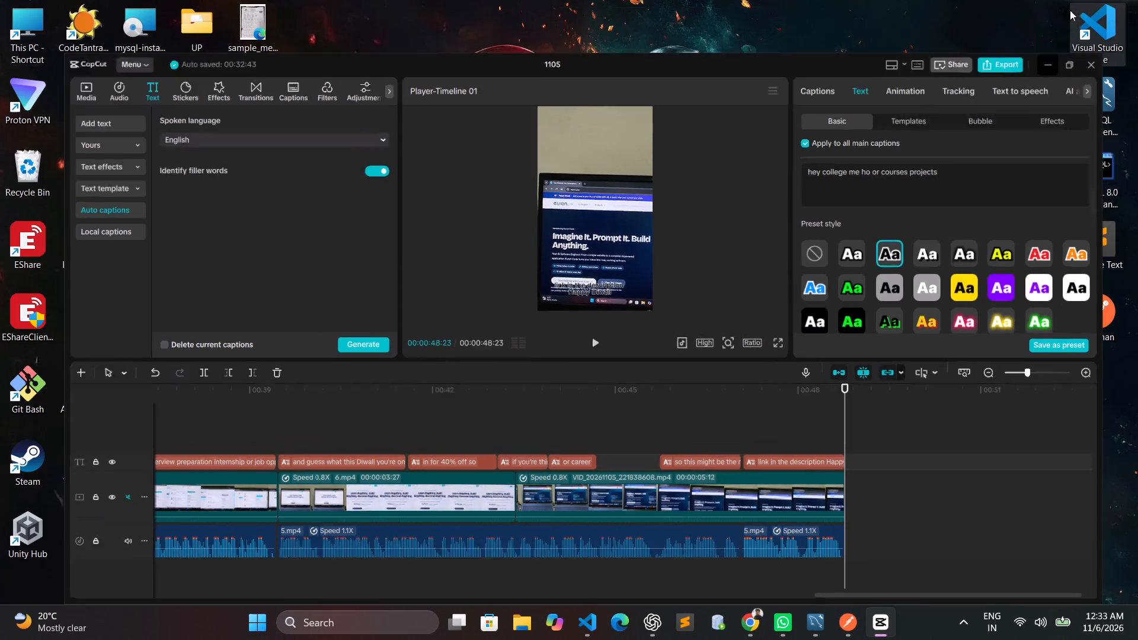
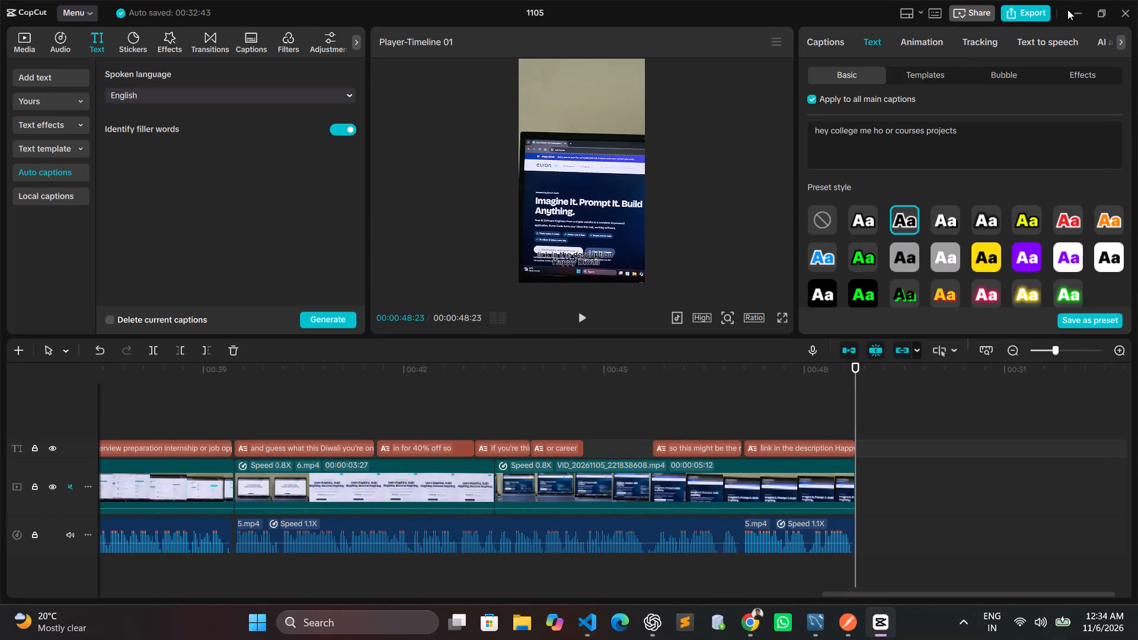
# Minimize the video editor to reveal the desktop and refresh the desktop.
pyautogui.click(1072, 11)
pyautogui.rightClick(629, 277)
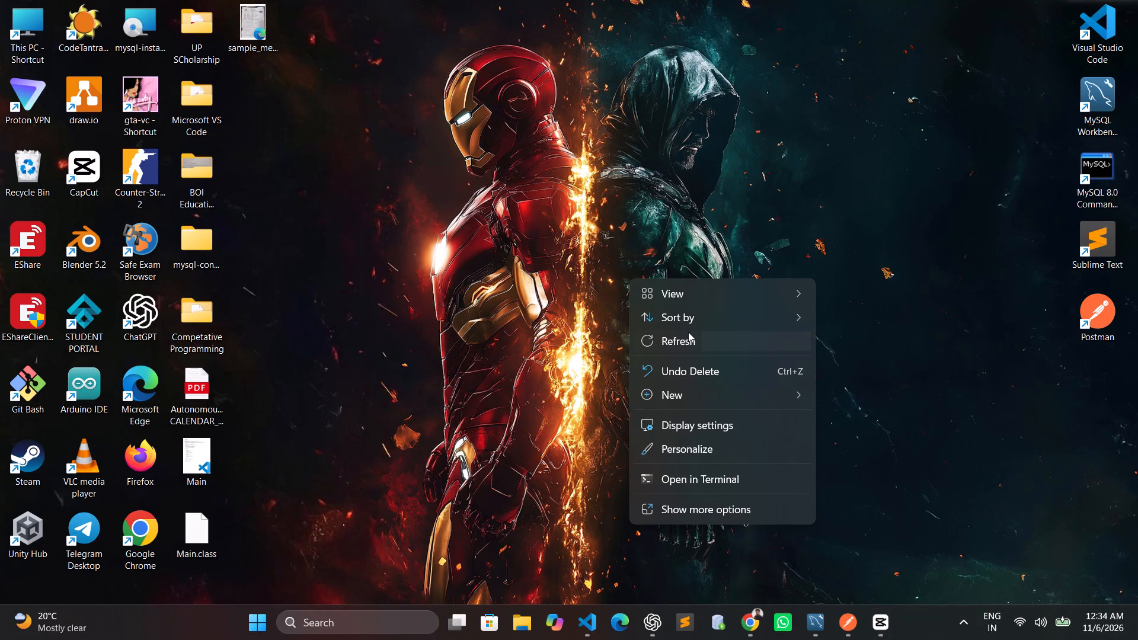
pyautogui.click(692, 342)
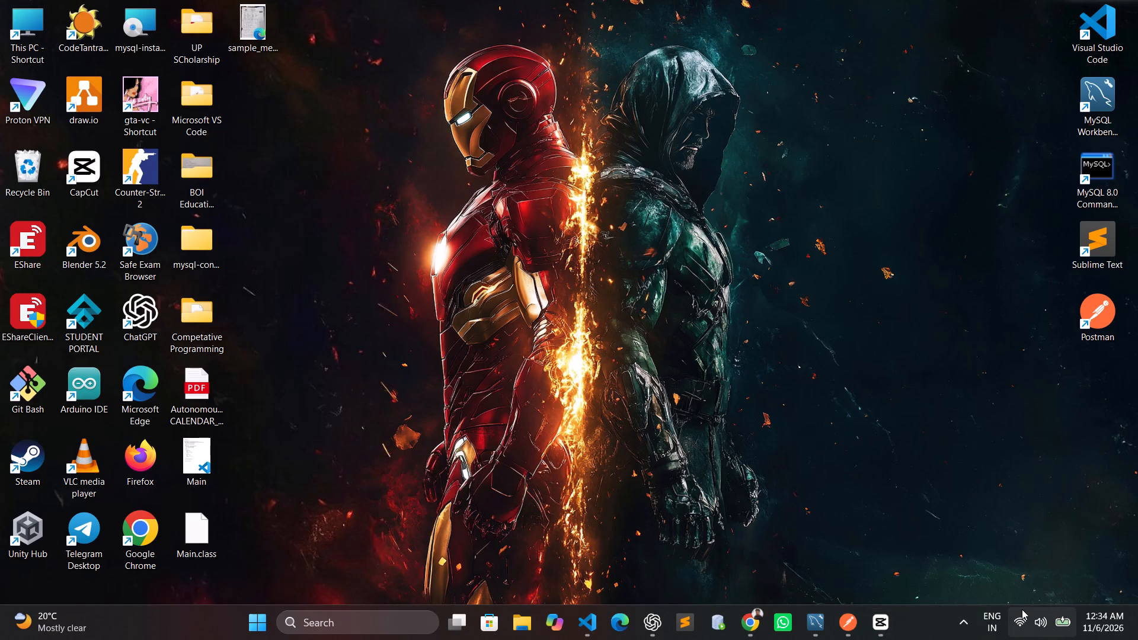